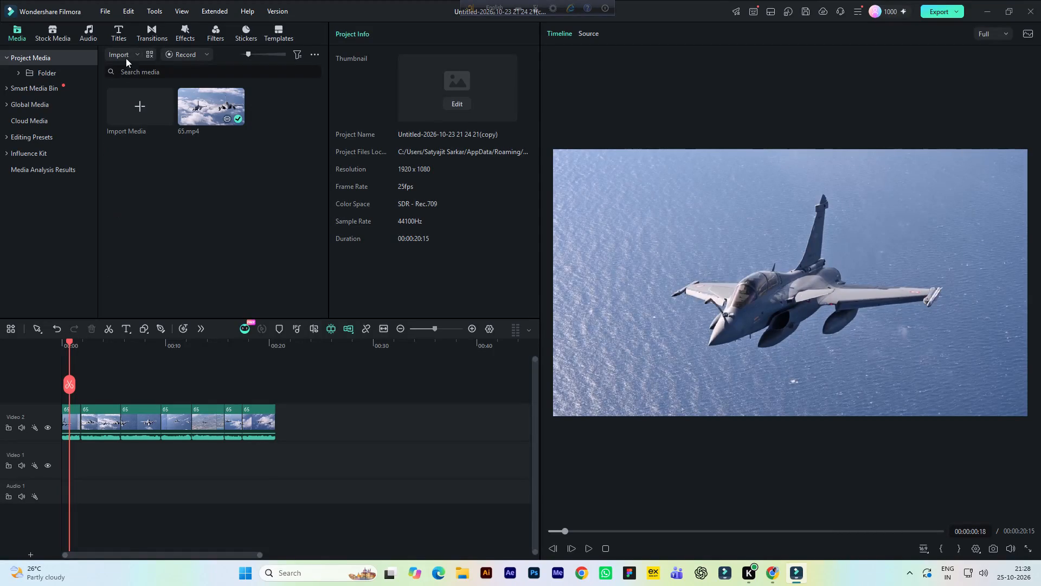
Add the Big Title Pack Title 05 effect on a new track above Video 2, near the second clip's start, and preview its animation.
click(116, 30)
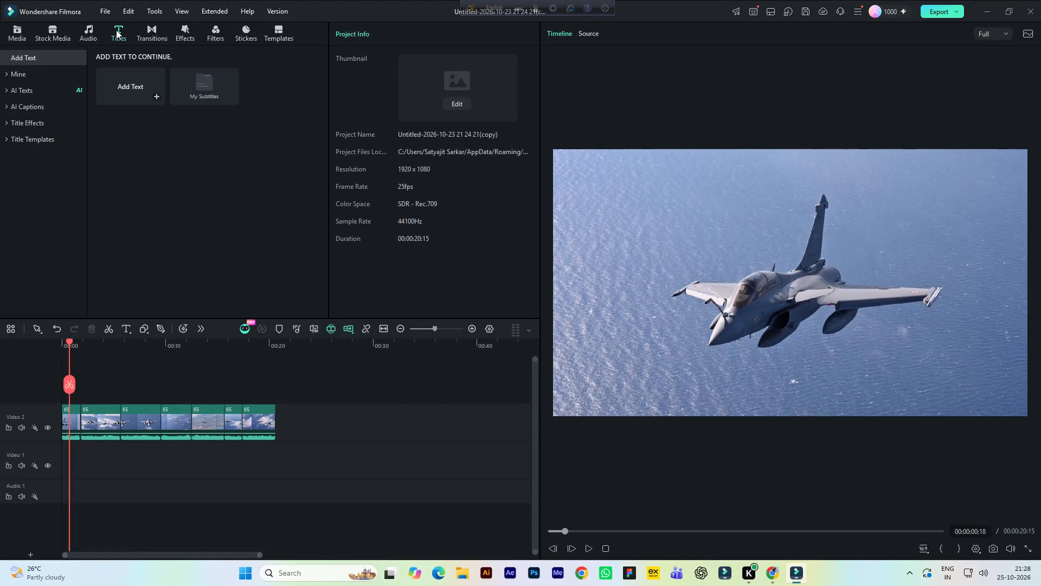
click(33, 122)
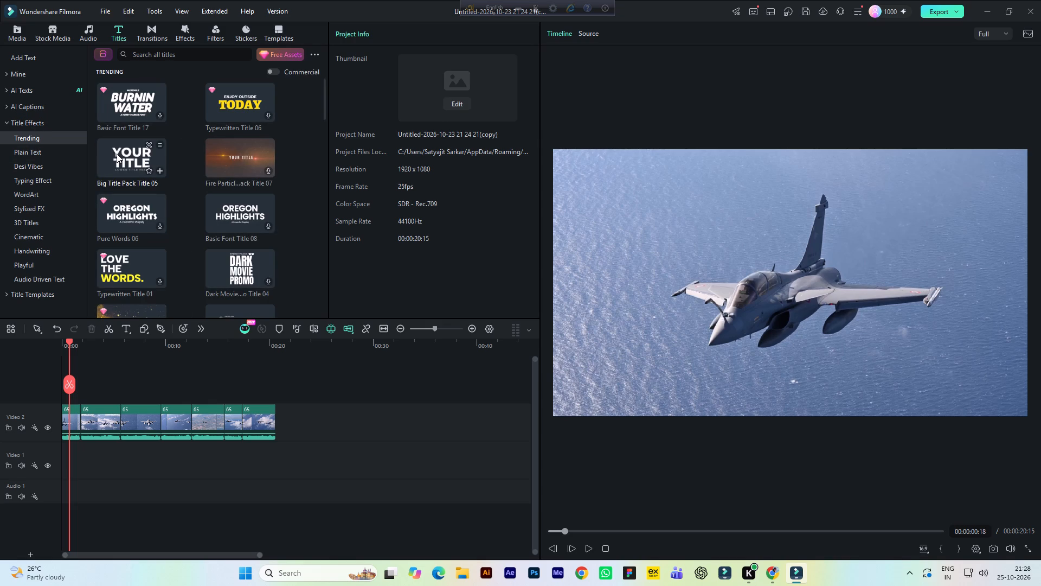
drag(117, 154, 85, 385)
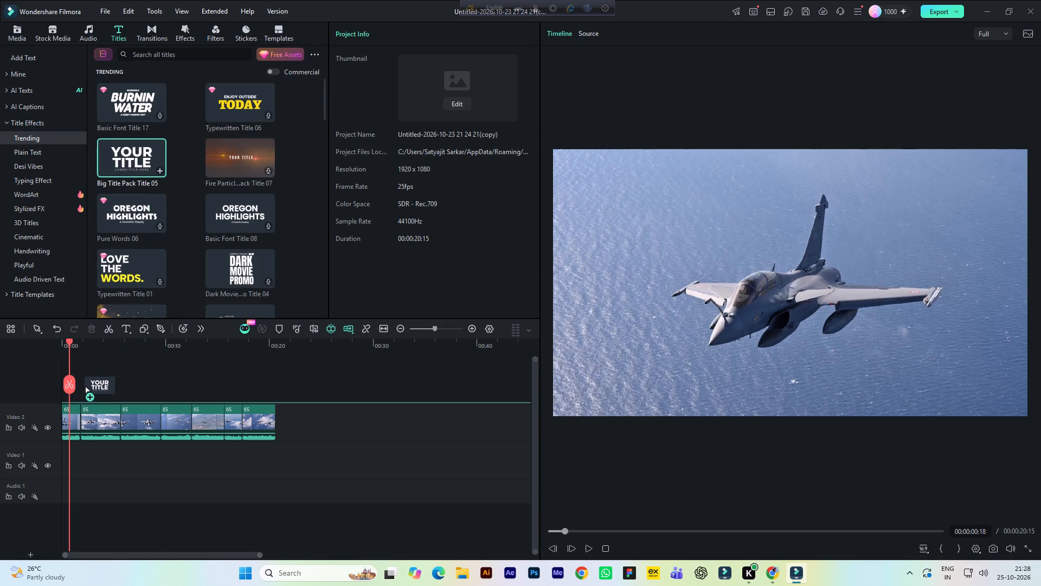
drag(85, 385, 88, 384)
key(space)
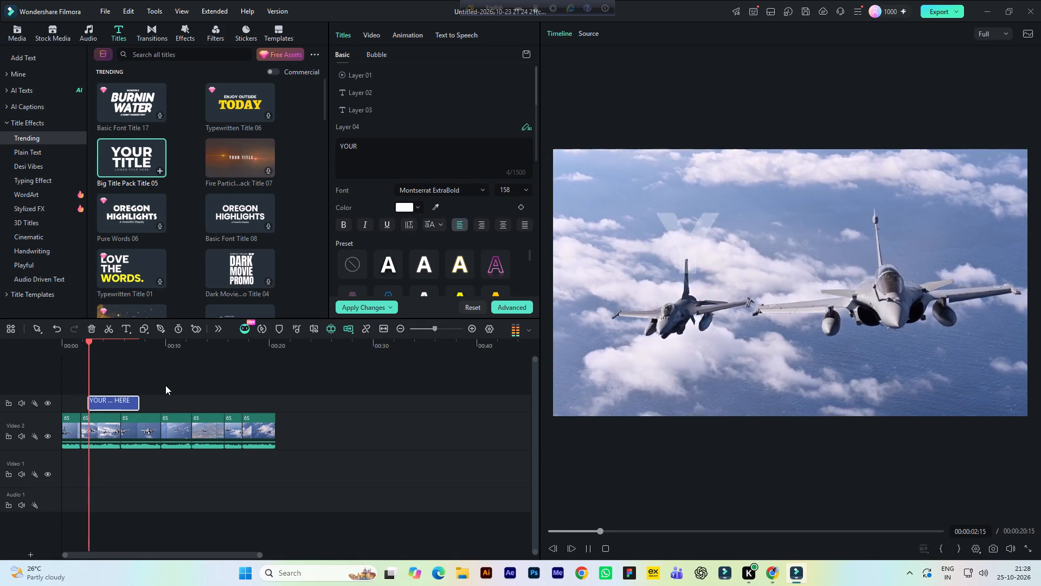
key(space)
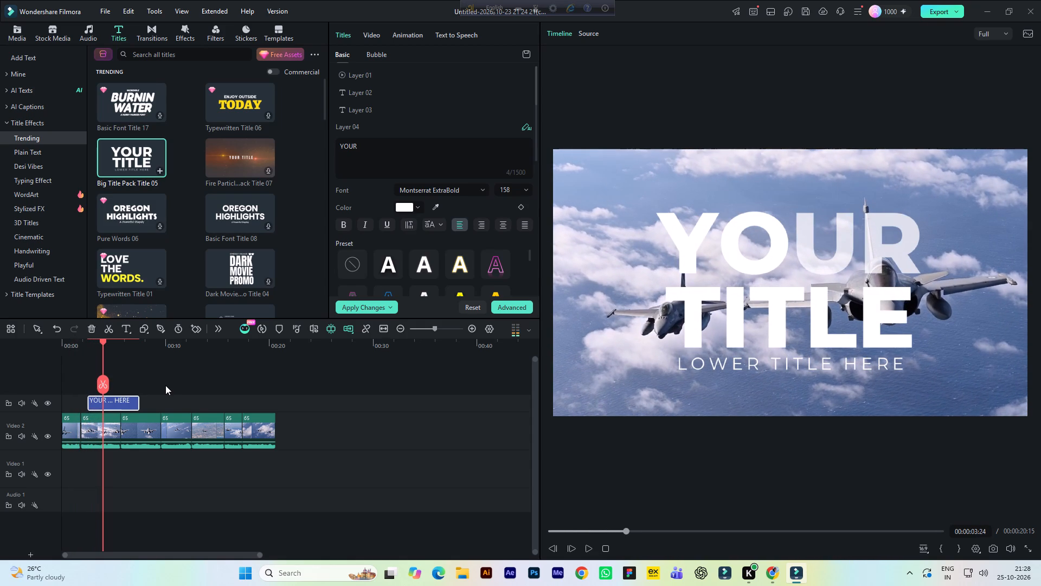
Examine the title's layers to identify which text each one holds.
click(125, 403)
click(375, 97)
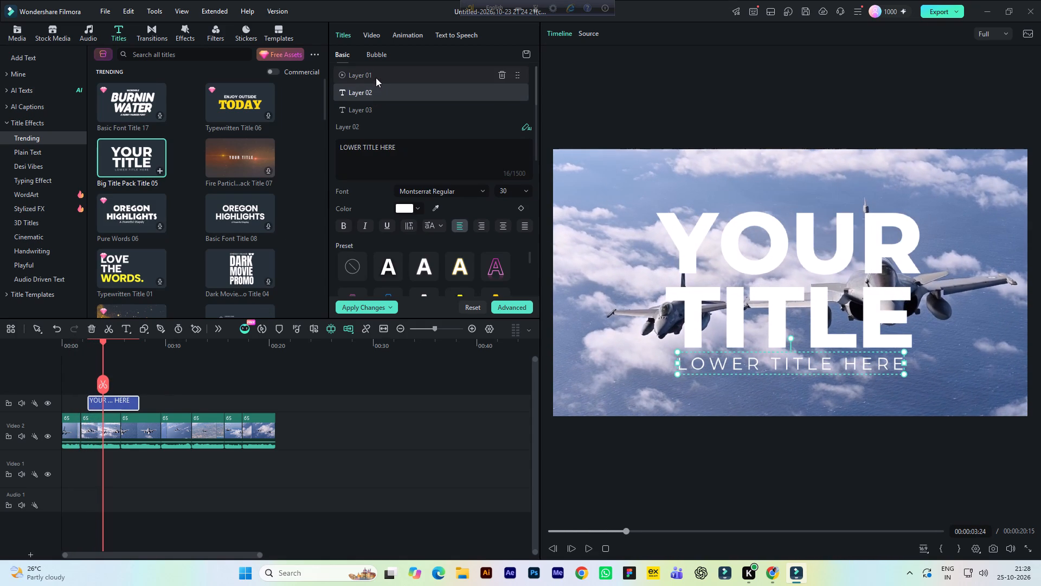
click(369, 107)
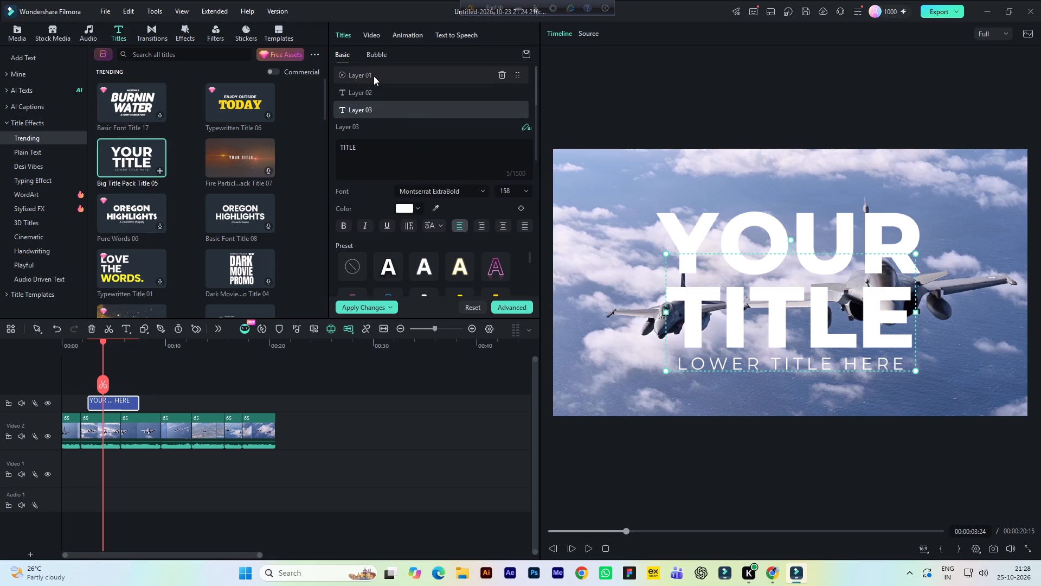
click(355, 128)
scroll(372, 144, up, 2)
click(377, 91)
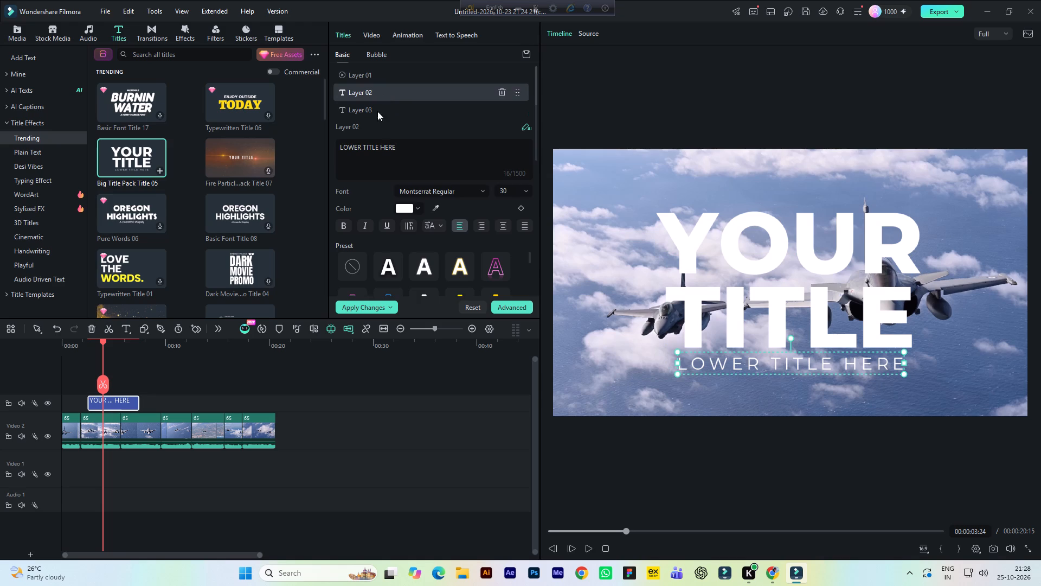
click(676, 296)
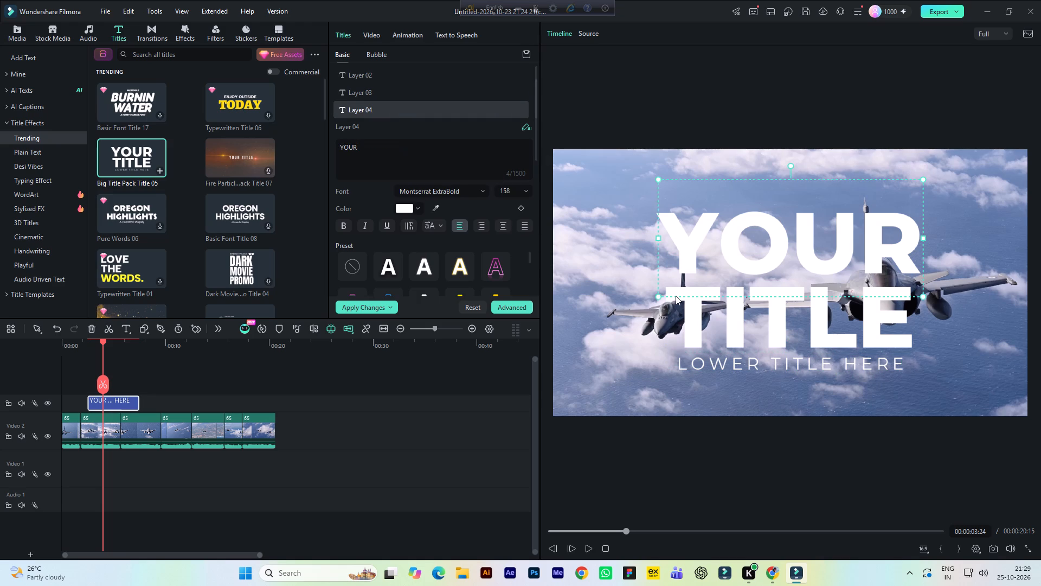
click(683, 321)
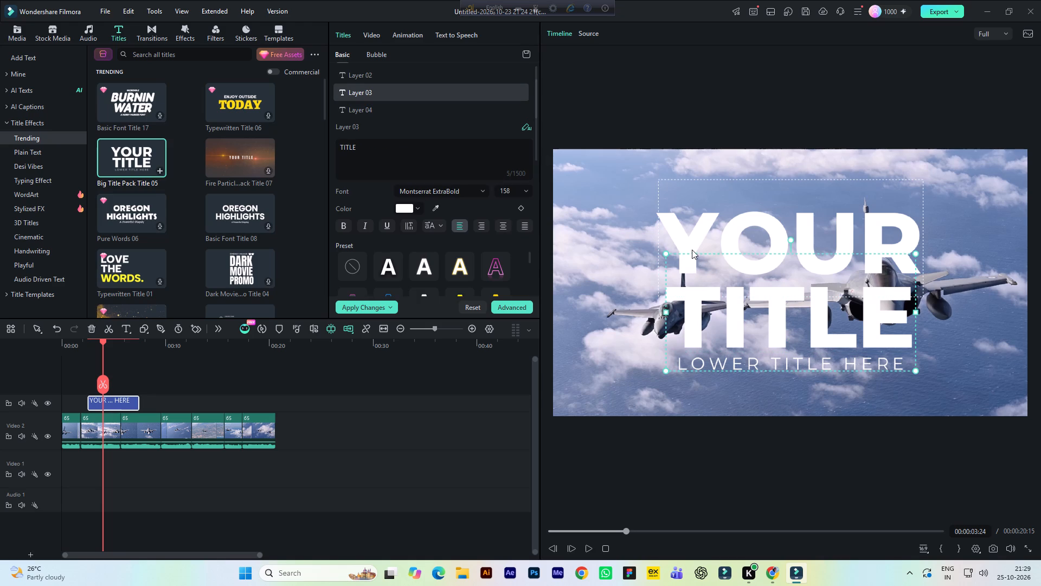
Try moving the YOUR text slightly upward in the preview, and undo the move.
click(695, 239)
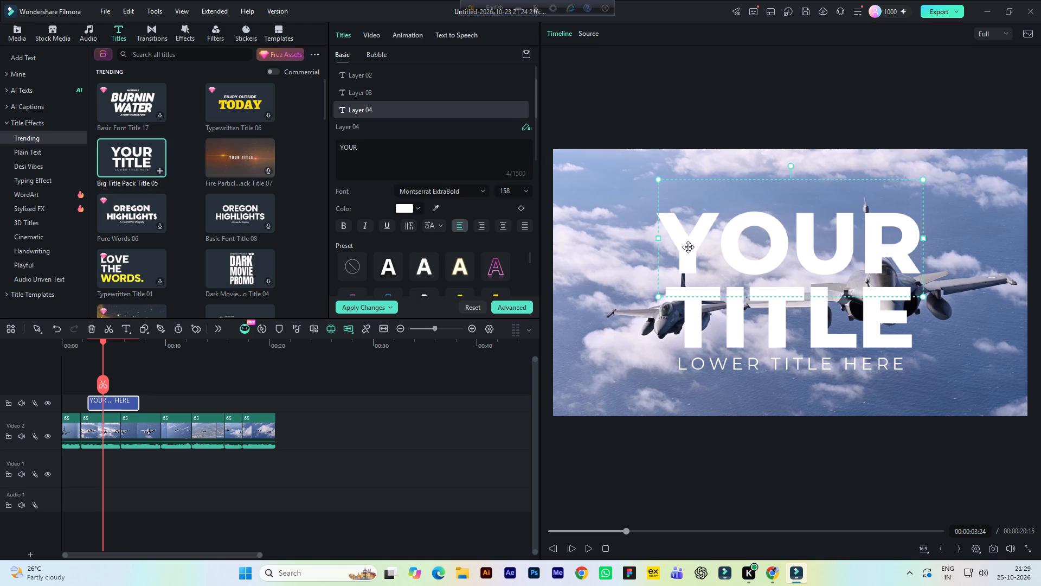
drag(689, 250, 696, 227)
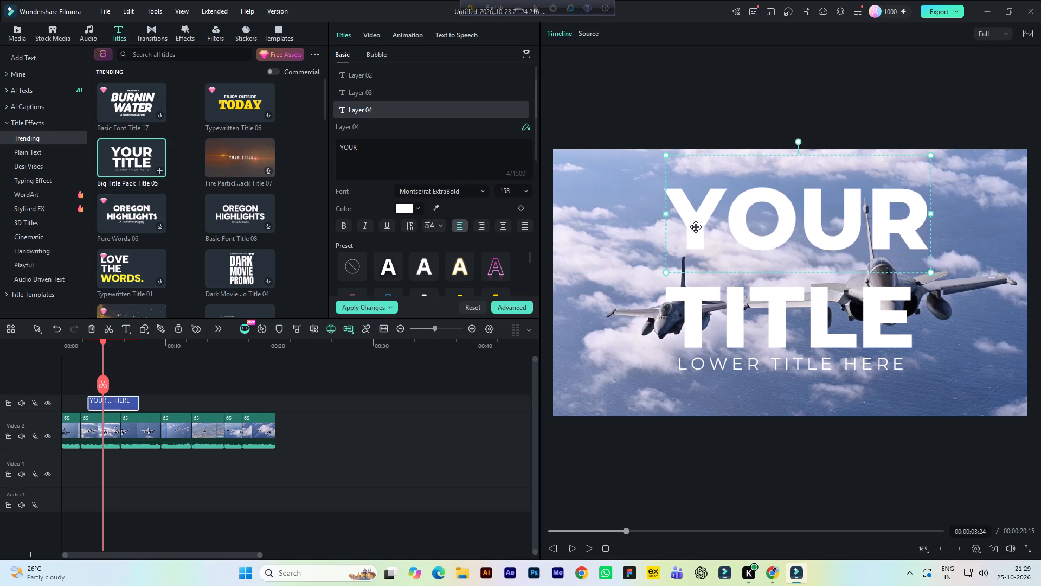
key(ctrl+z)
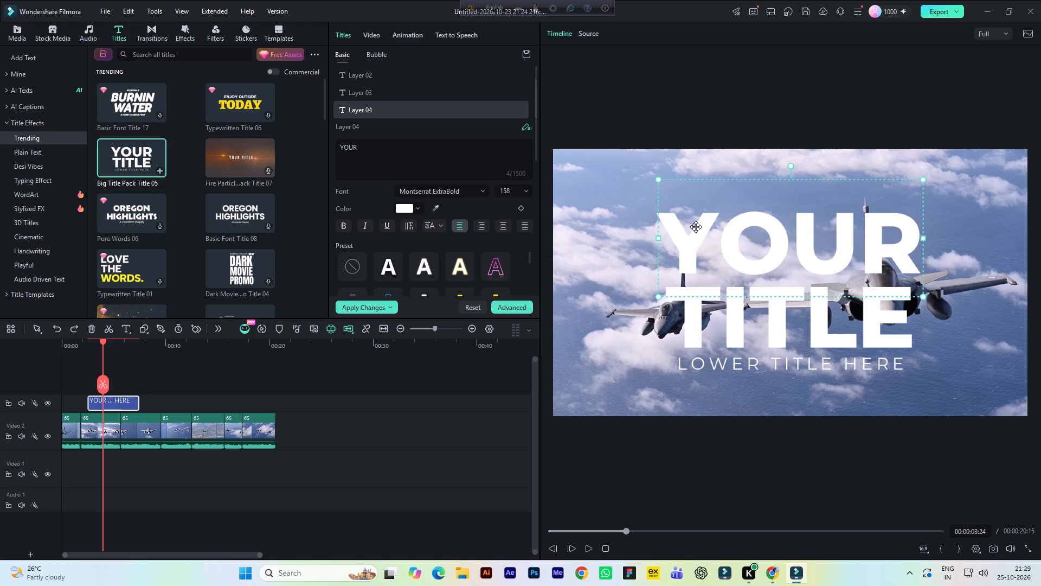
Check the TITLE, YOUR and LOWER TITLE HERE texts against their layers in the title.
click(702, 334)
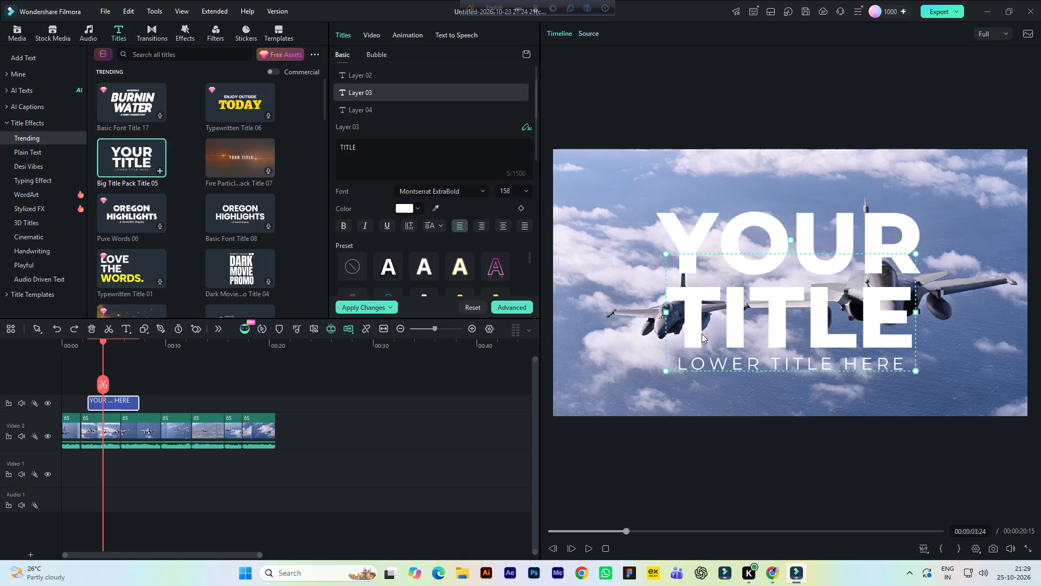
click(698, 366)
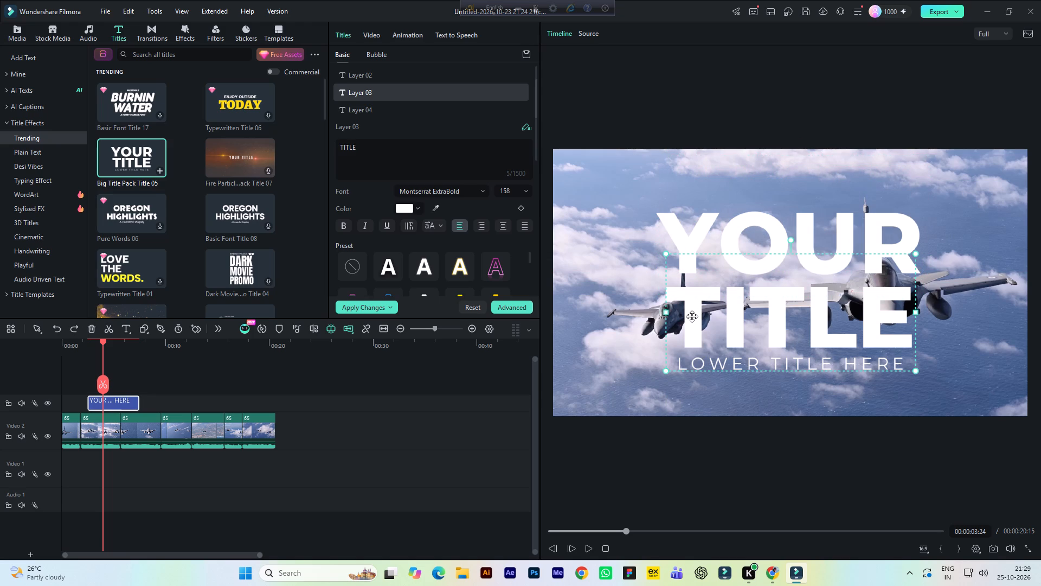
click(694, 310)
click(695, 238)
click(689, 304)
click(373, 78)
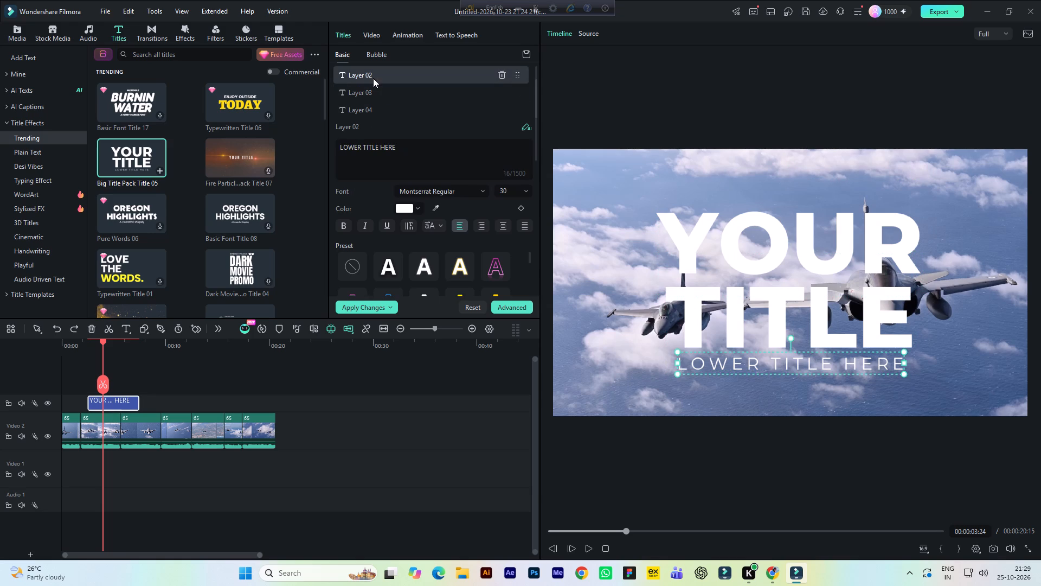
click(372, 93)
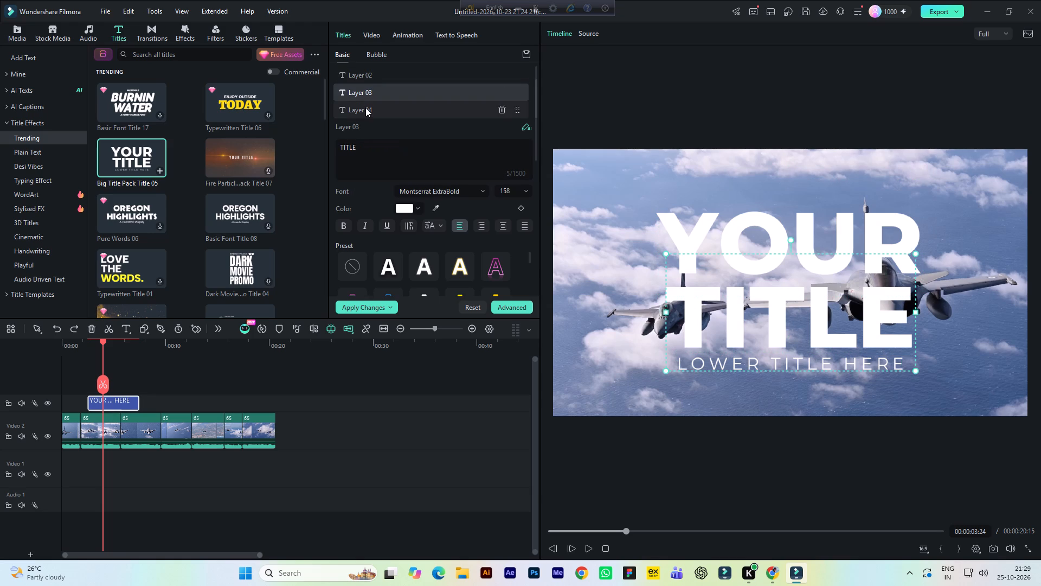
click(377, 73)
Replace the title's YOUR text in Layer 04 with FIGHTER.
click(375, 109)
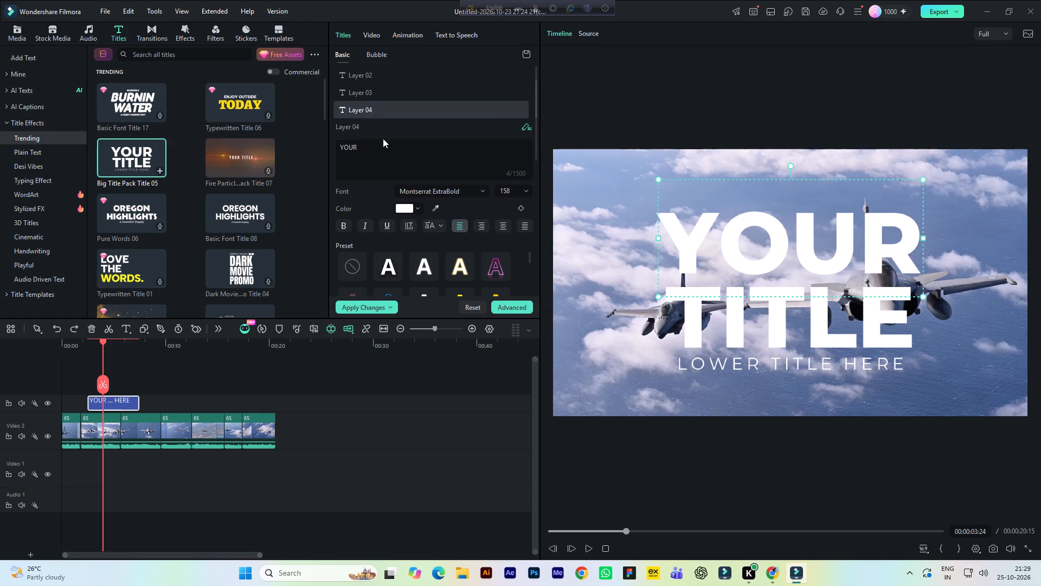
drag(364, 148, 338, 149)
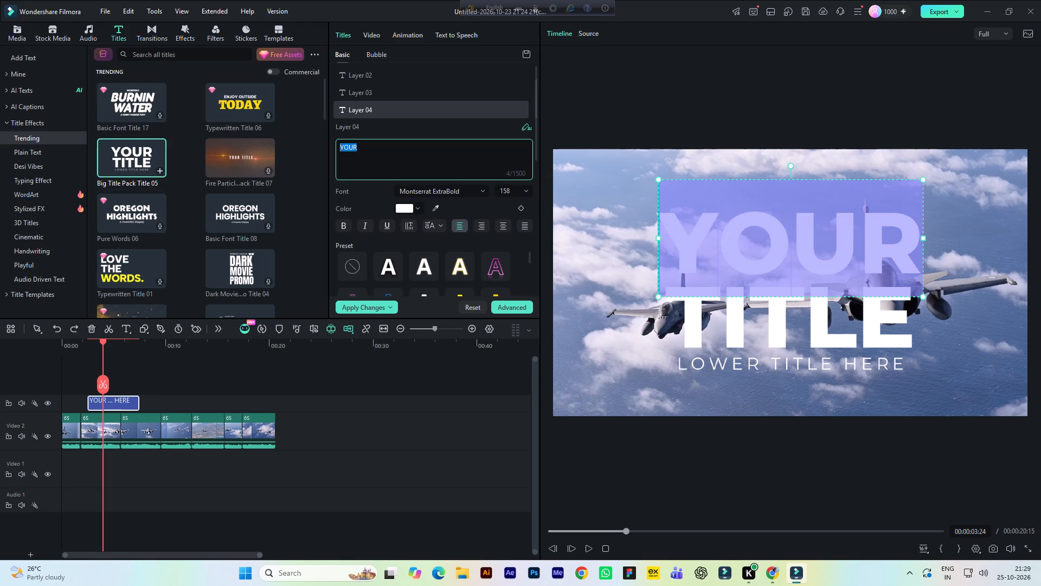
text(FI)
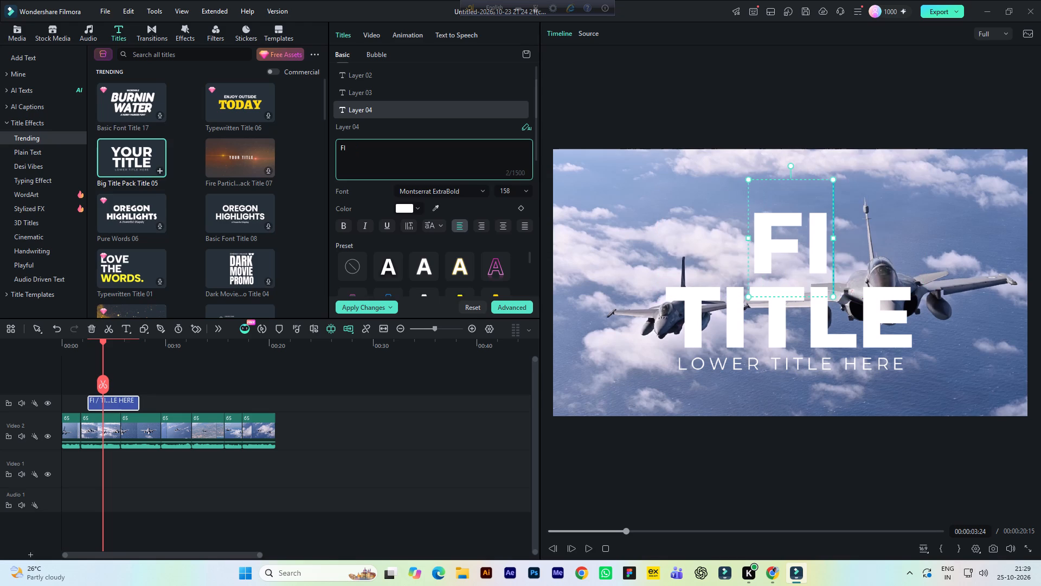
text(GHTER)
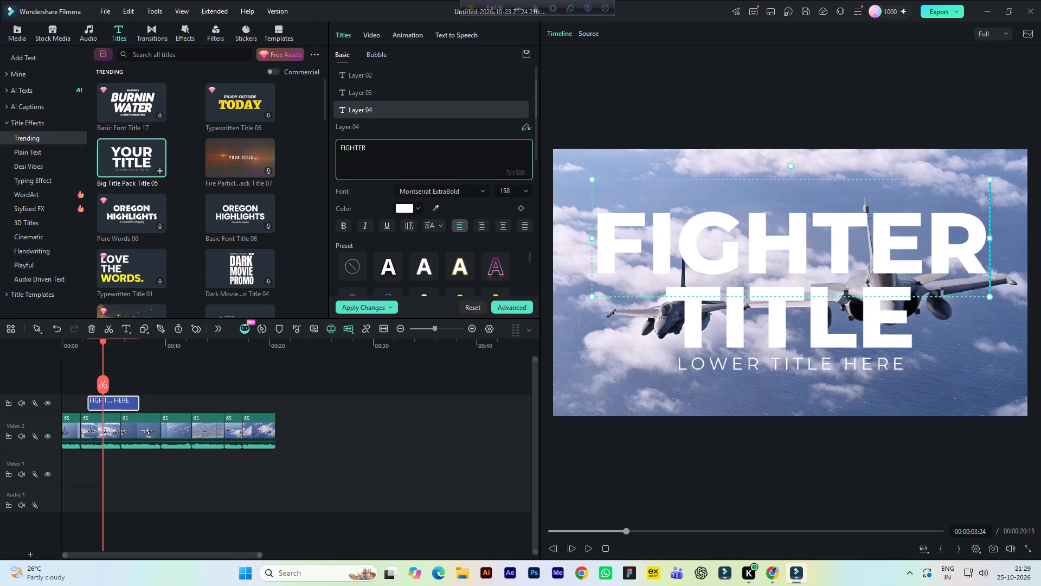
Replace the title's TITLE text in Layer 03 with JET.
click(690, 329)
drag(362, 150, 320, 144)
key(j)
text(ET)
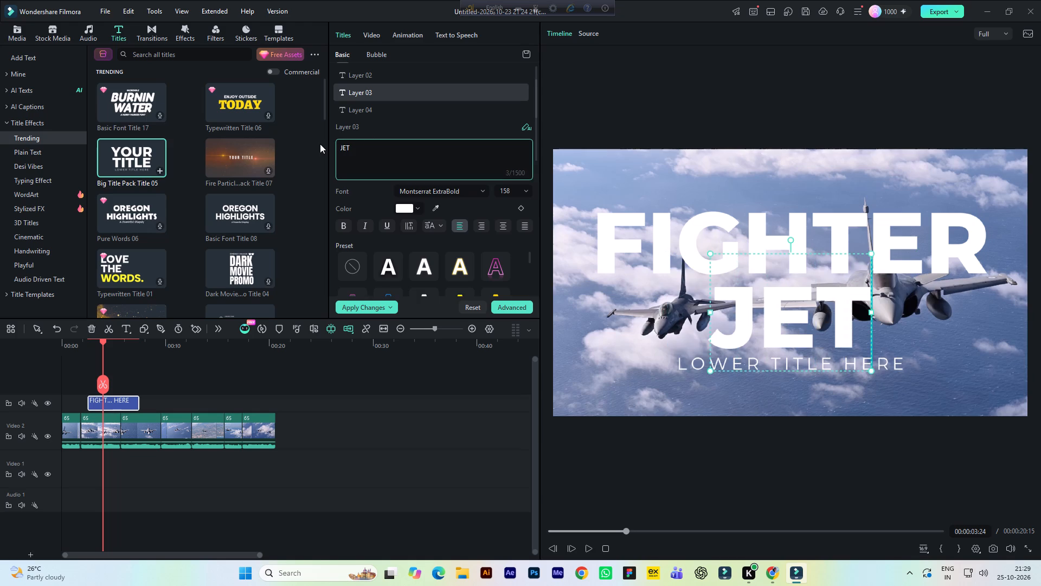
Replace the LOWER TITLE HERE text in Layer 02 with COMPARISON and deselect the title.
click(691, 367)
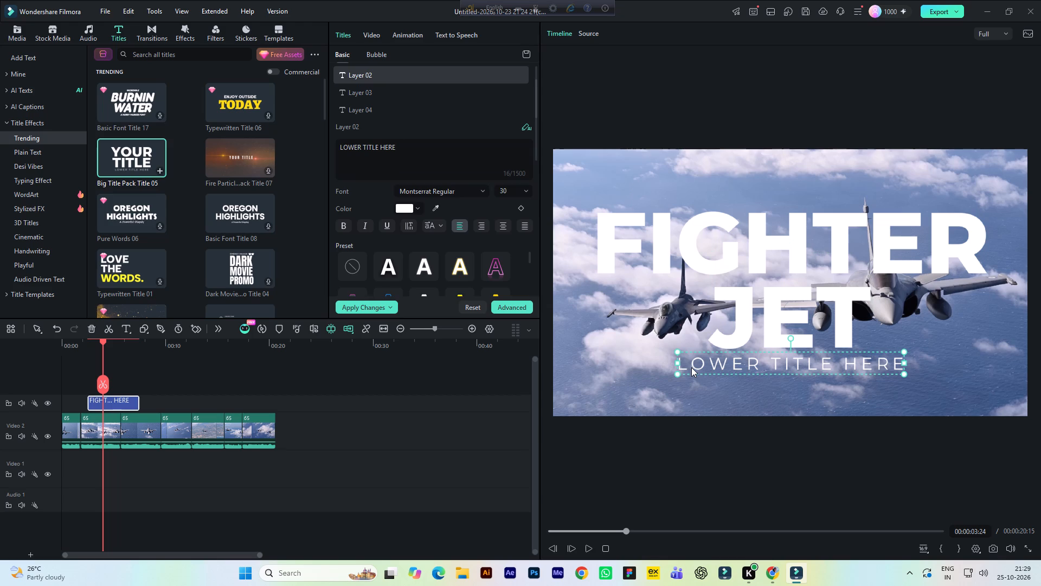
drag(403, 146, 331, 149)
text(COMPARISON)
click(208, 366)
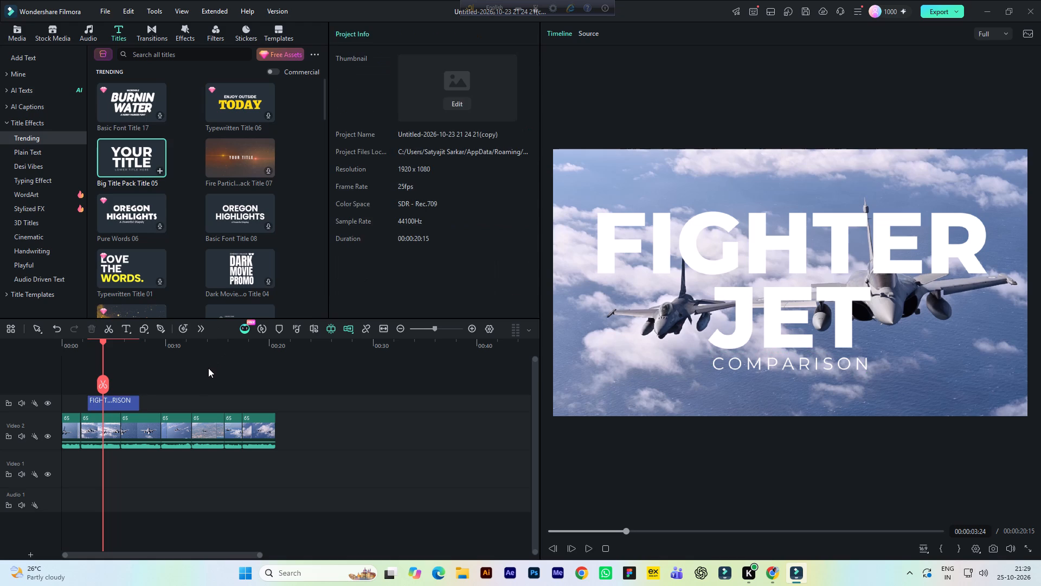
Play the video from the beginning to review the edited title over the clips, stopping at about 11 seconds.
click(80, 347)
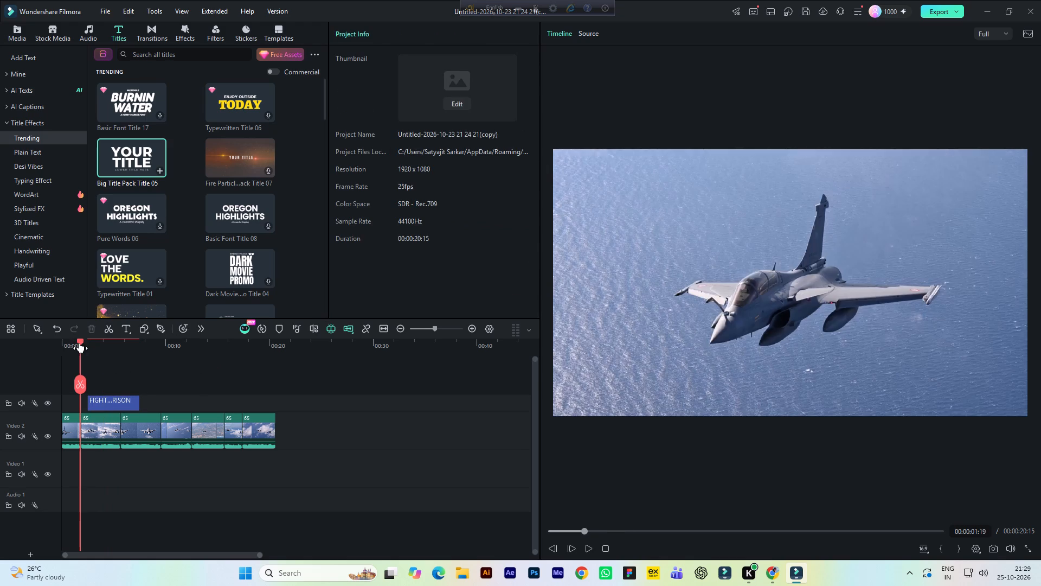
drag(80, 343, 57, 354)
key(space)
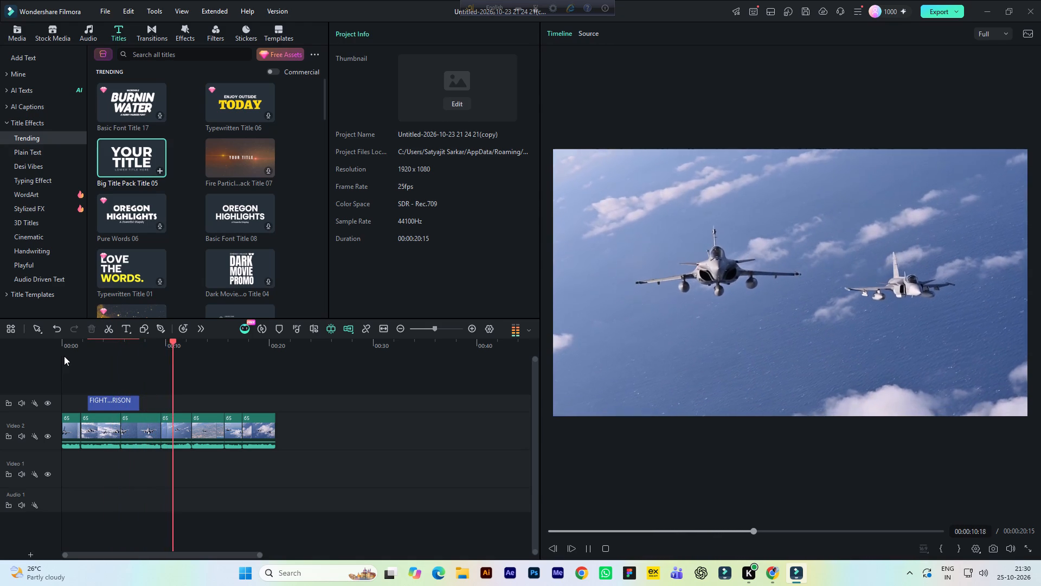
key(space)
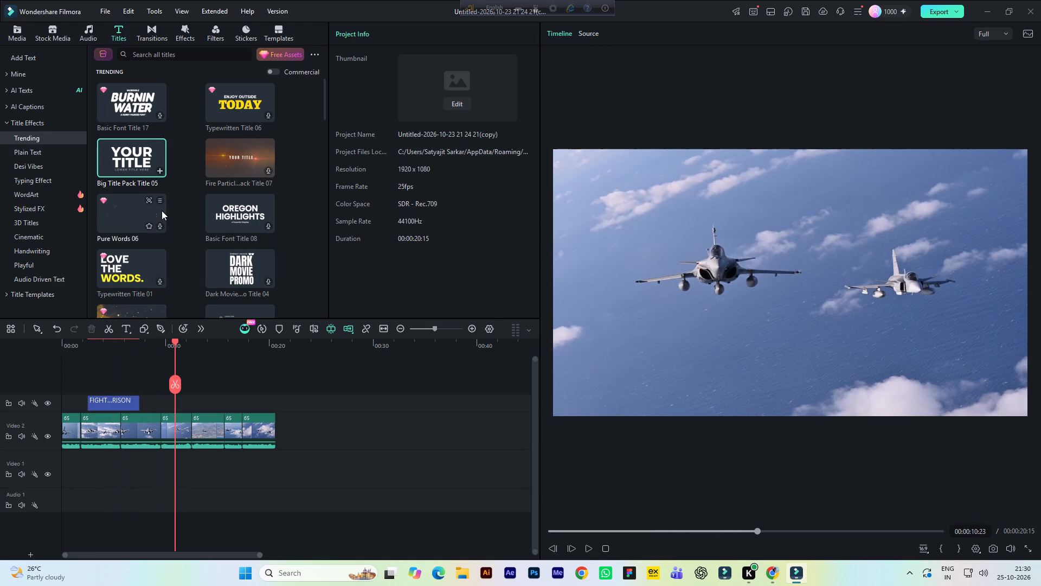
Browse the Trending title effects for a second title style to use in the video.
scroll(171, 216, down, 1)
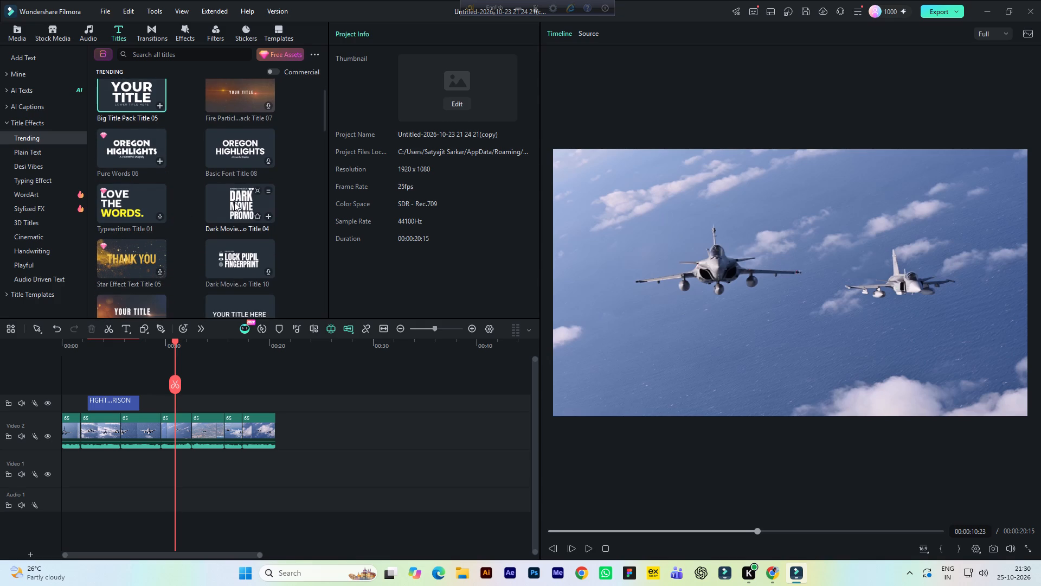
scroll(234, 202, down, 2)
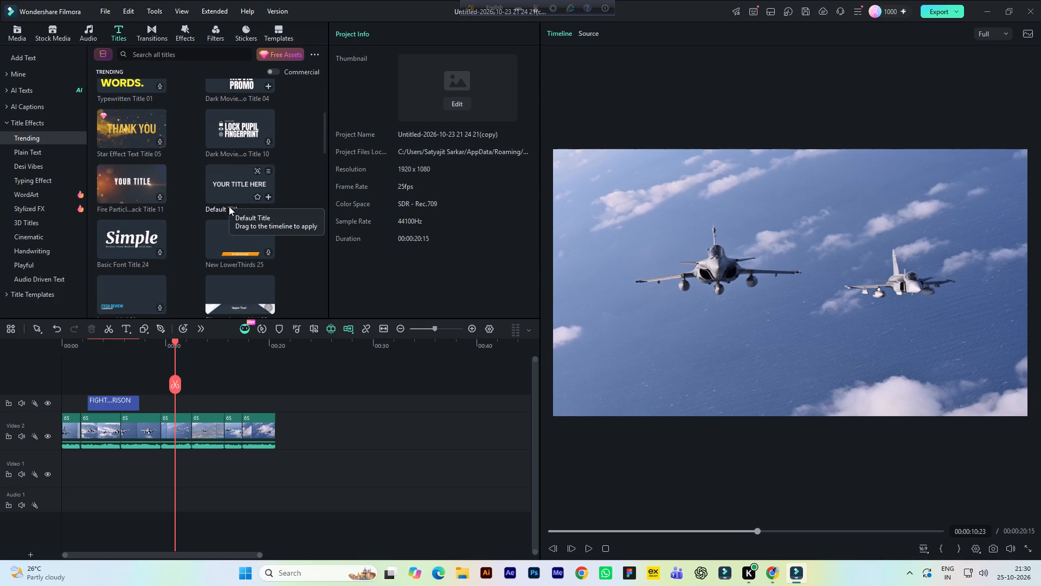
scroll(237, 212, down, 3)
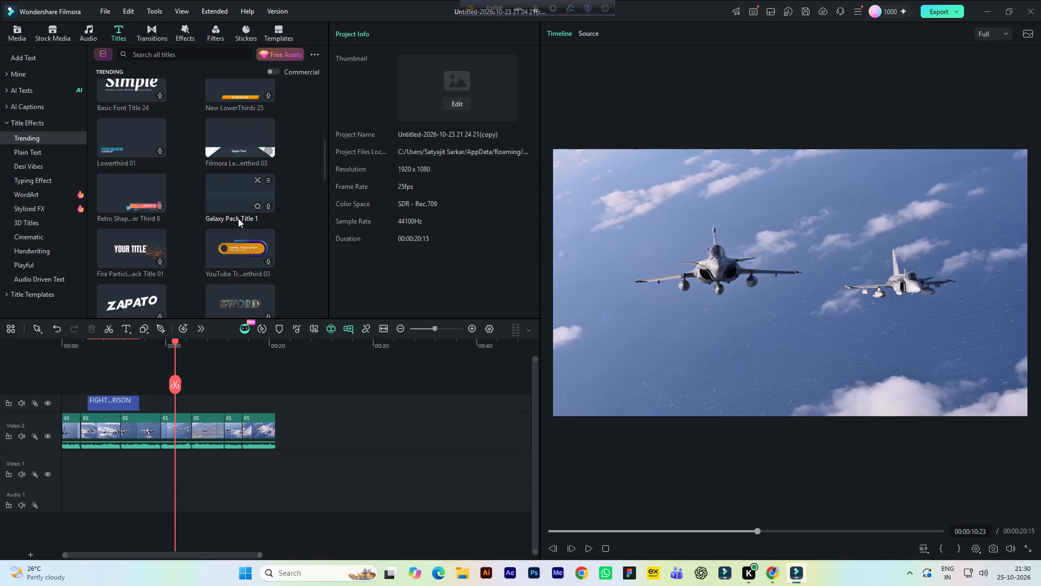
scroll(237, 222, down, 2)
scroll(288, 213, down, 4)
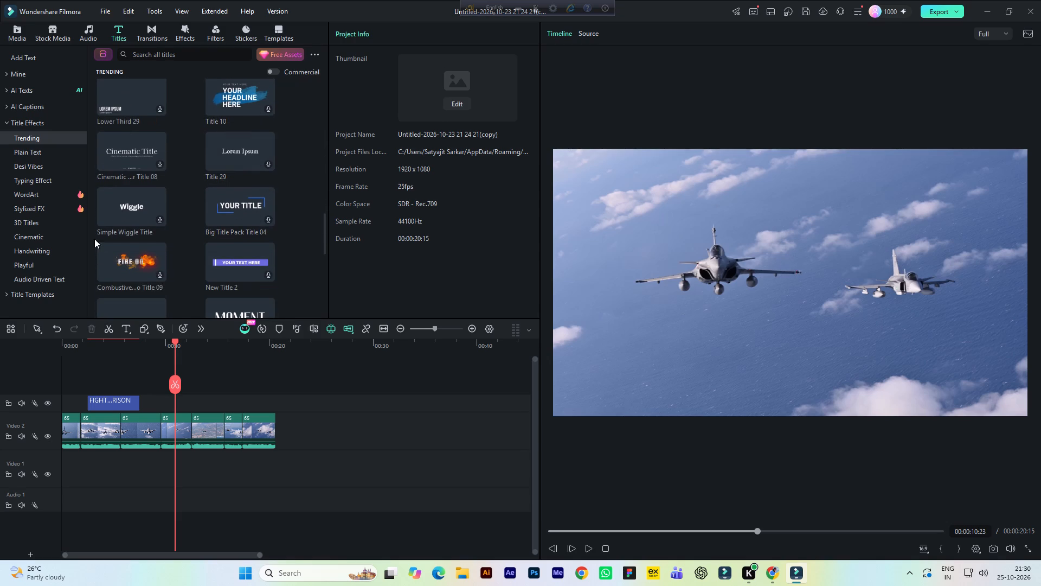
Look through the Plain Text title effects for a suitable style.
click(33, 150)
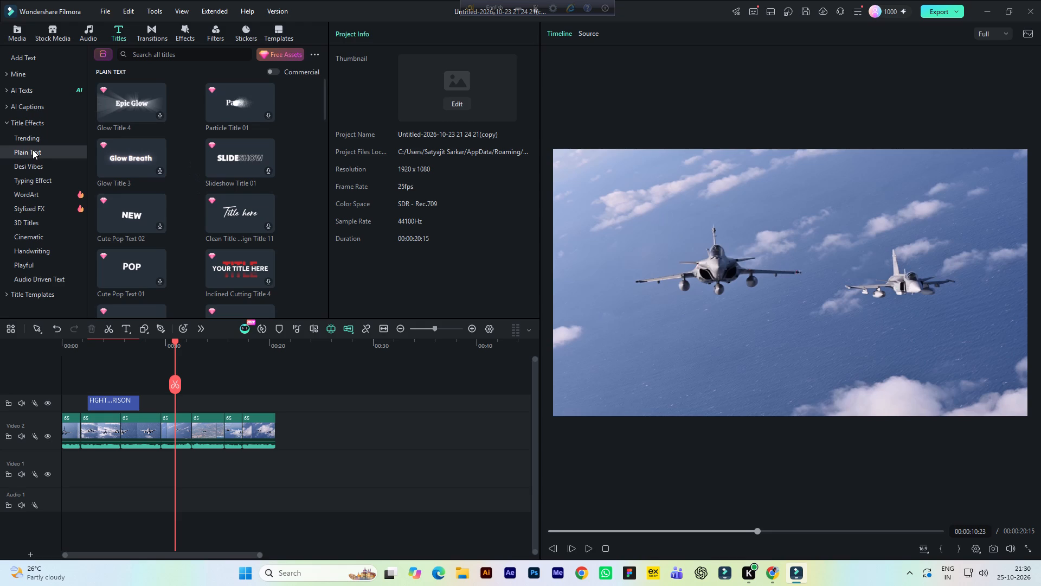
scroll(311, 234, down, 1)
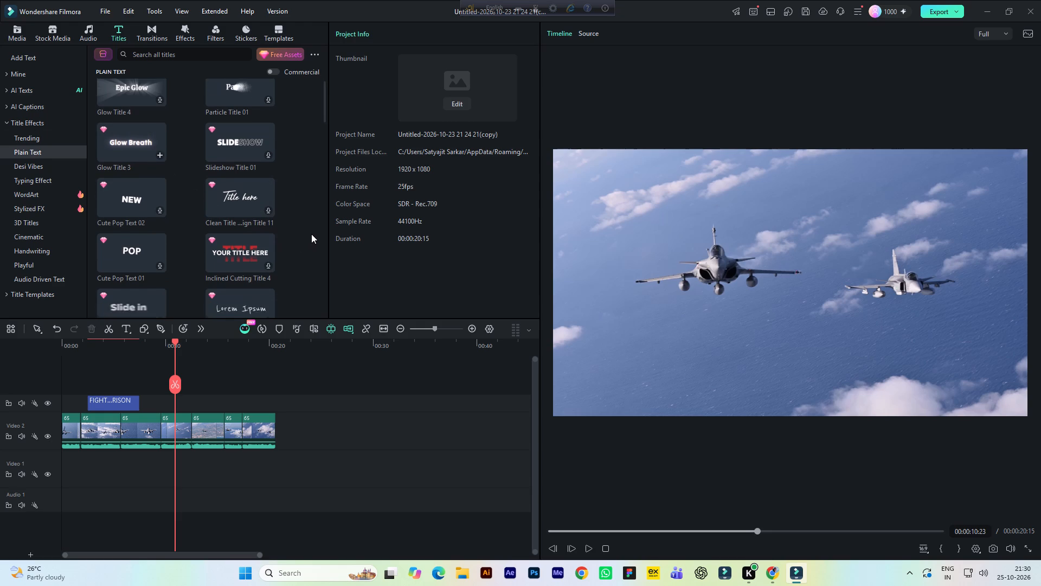
scroll(311, 234, down, 4)
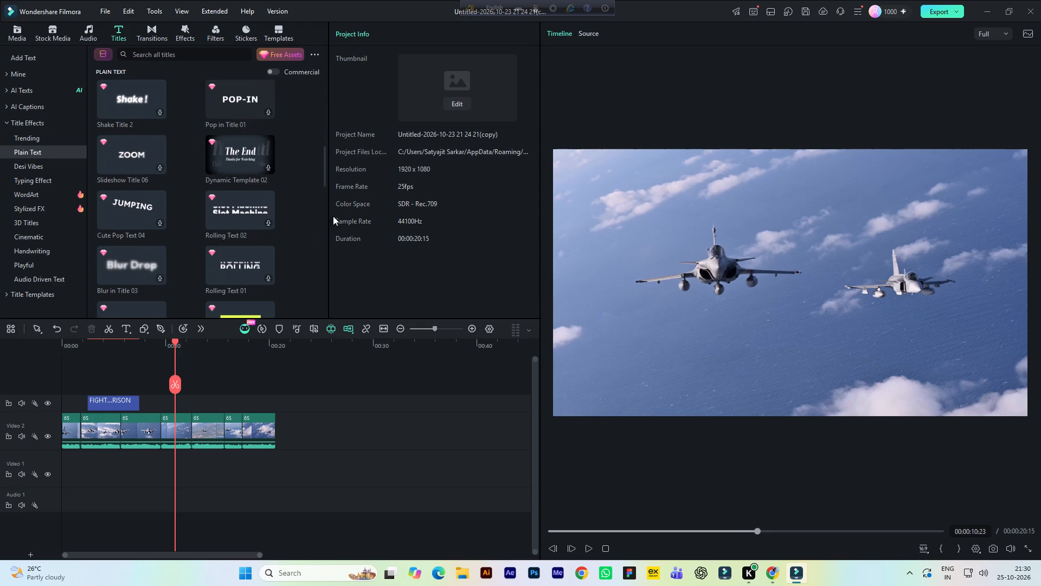
scroll(325, 210, down, 4)
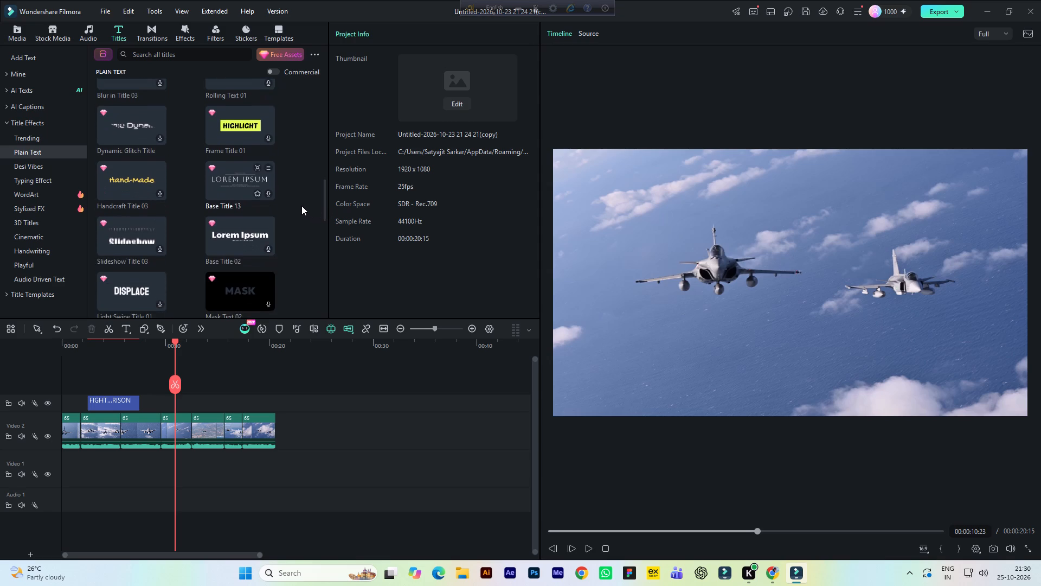
scroll(301, 206, down, 1)
Check the Desi Vibes titles briefly and look through the Typing Effect titles for a suitable style.
click(28, 169)
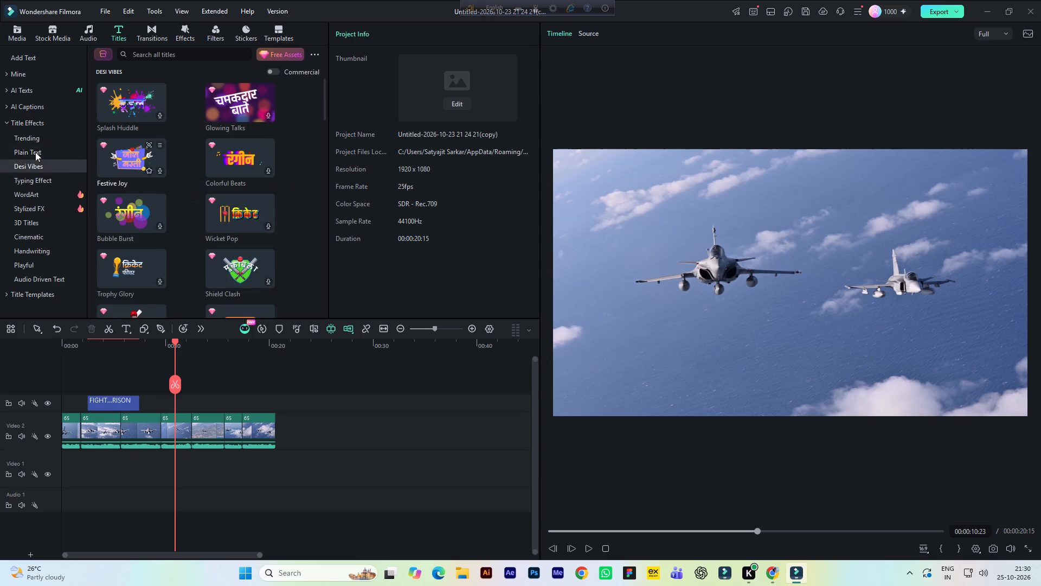
click(19, 177)
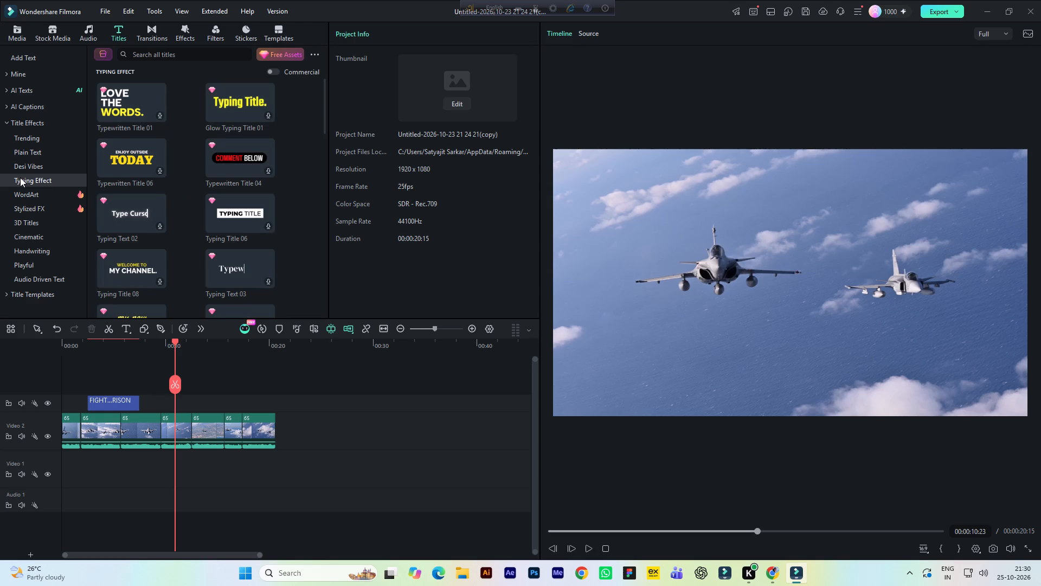
scroll(327, 251, down, 2)
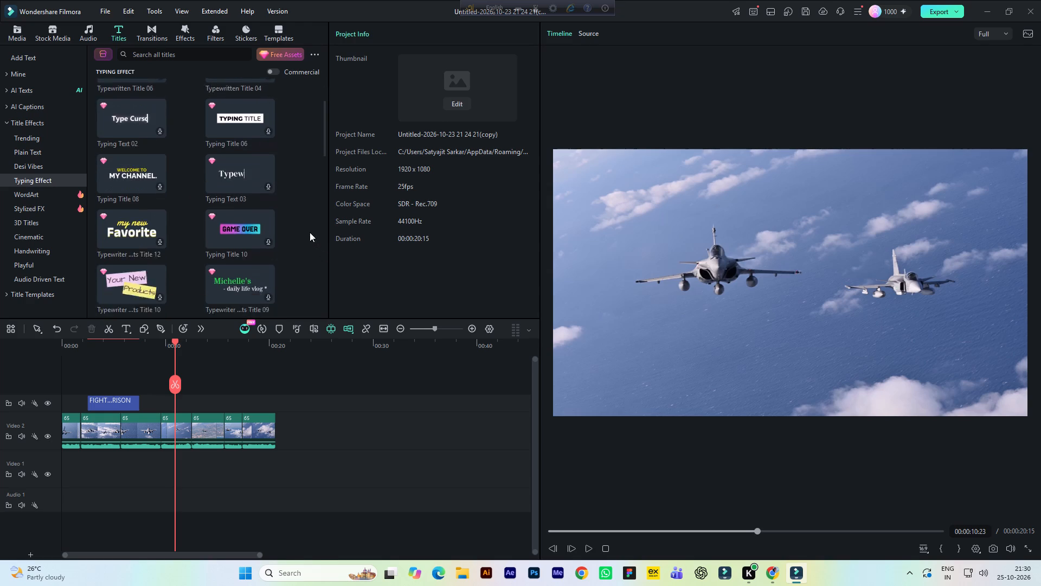
scroll(305, 224, down, 4)
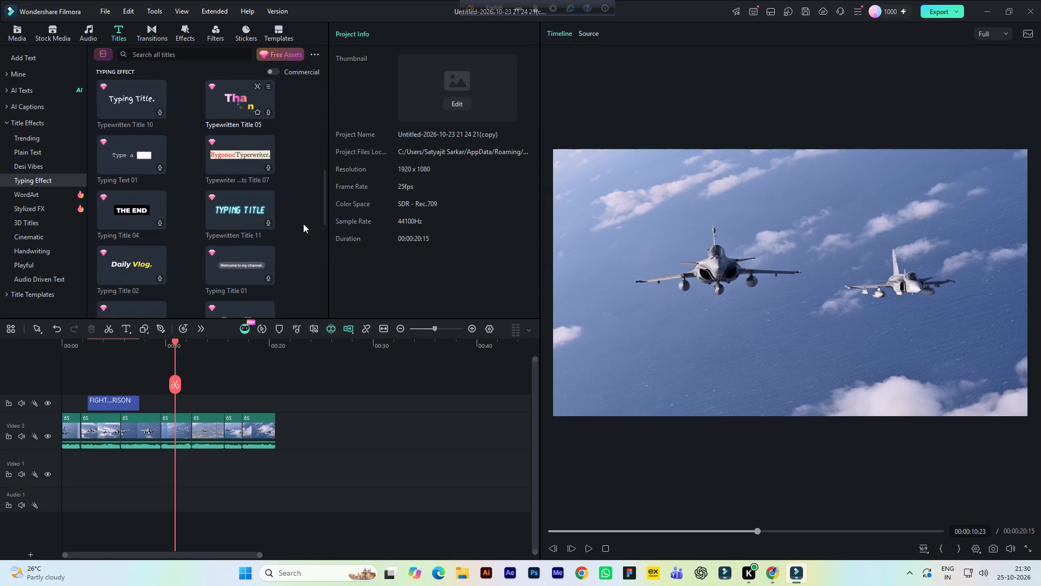
scroll(301, 224, down, 3)
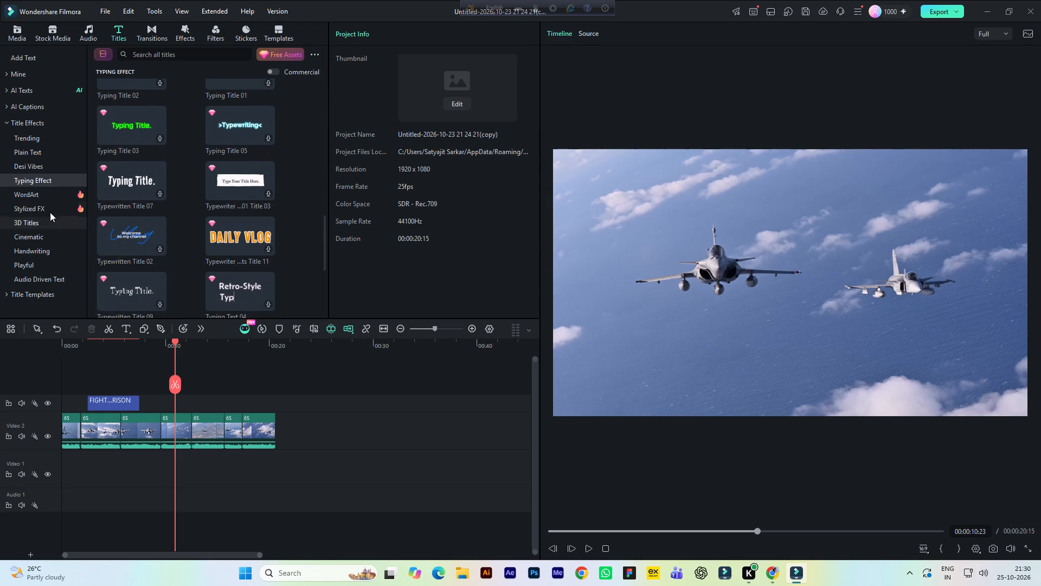
Review the WordArt, Stylized FX, 3D Titles, Cinematic and Handwriting title effects.
click(37, 198)
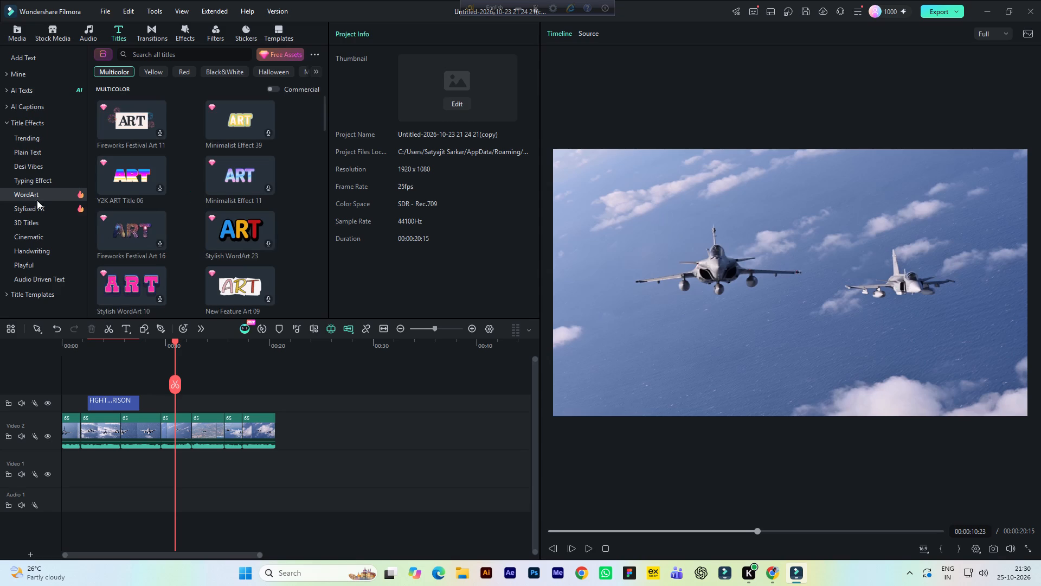
click(36, 212)
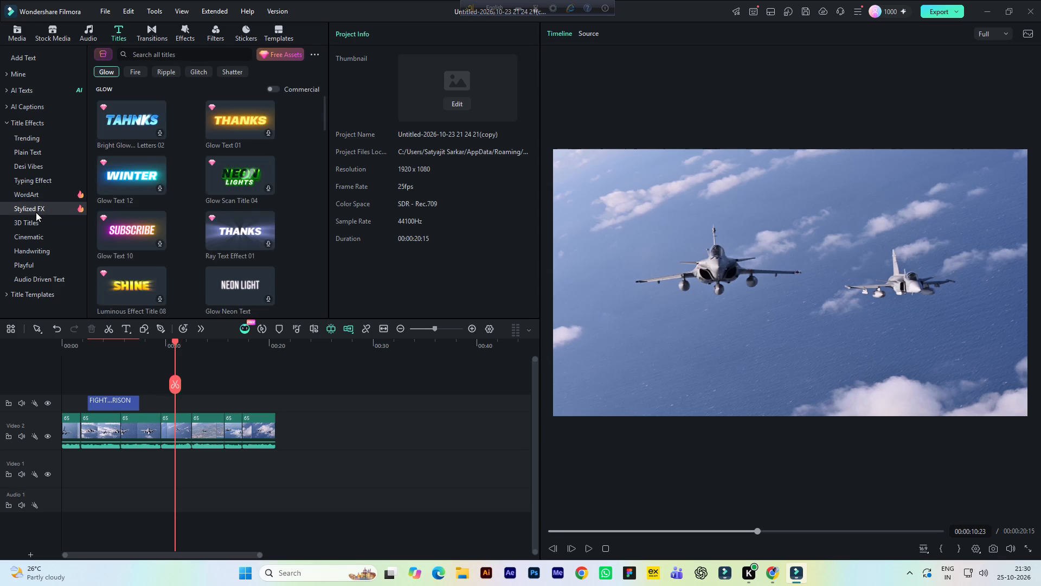
click(33, 224)
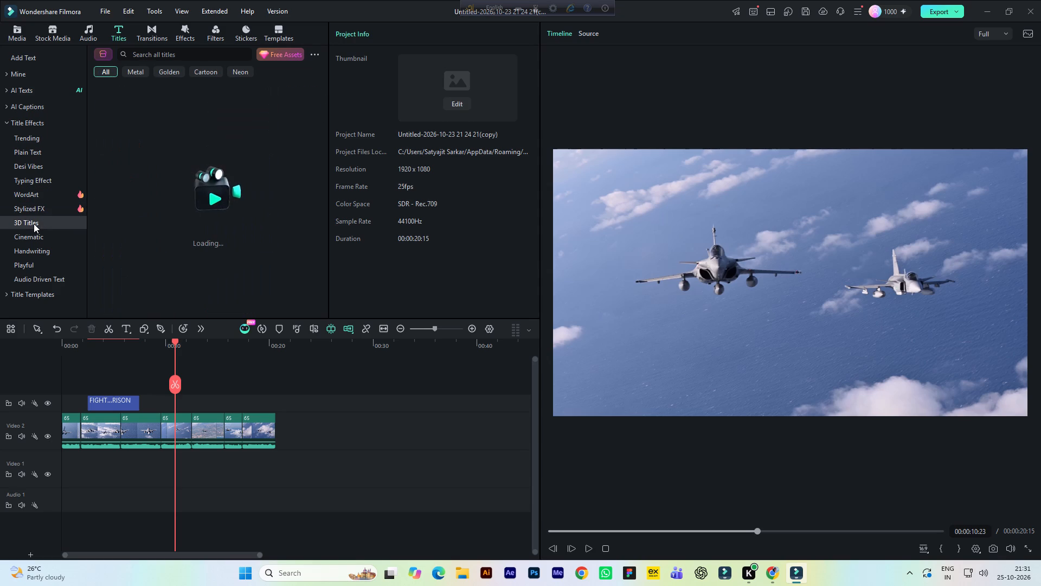
click(29, 238)
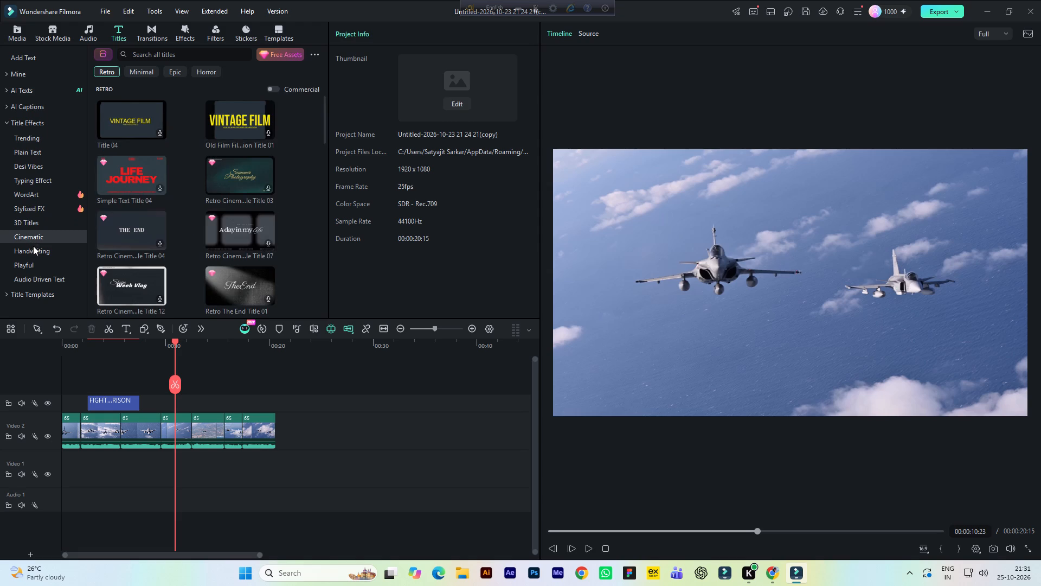
click(35, 250)
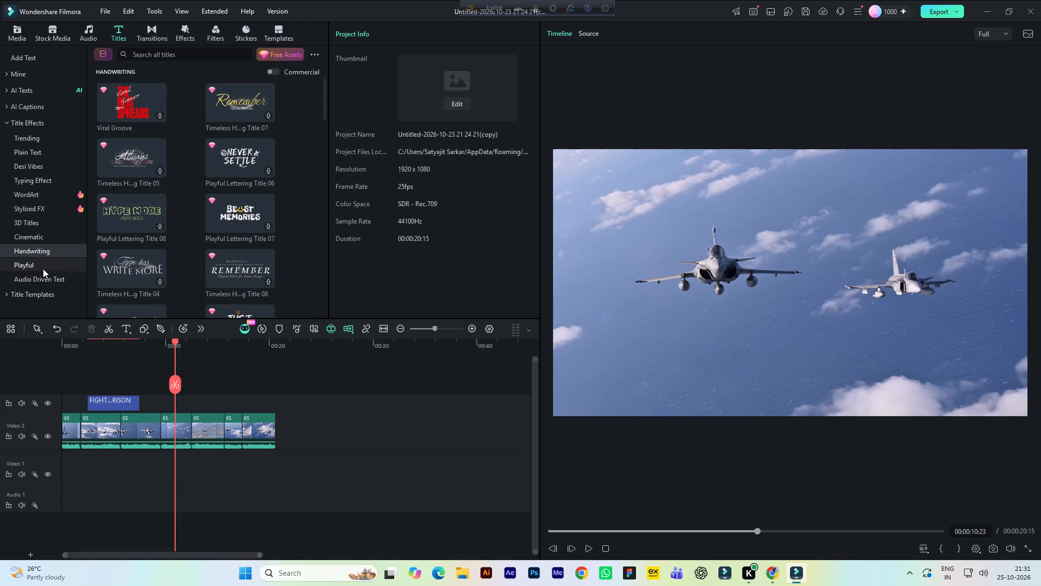
scroll(49, 226, down, 1)
Look through the Playful title effects down to the end of the collection.
click(33, 262)
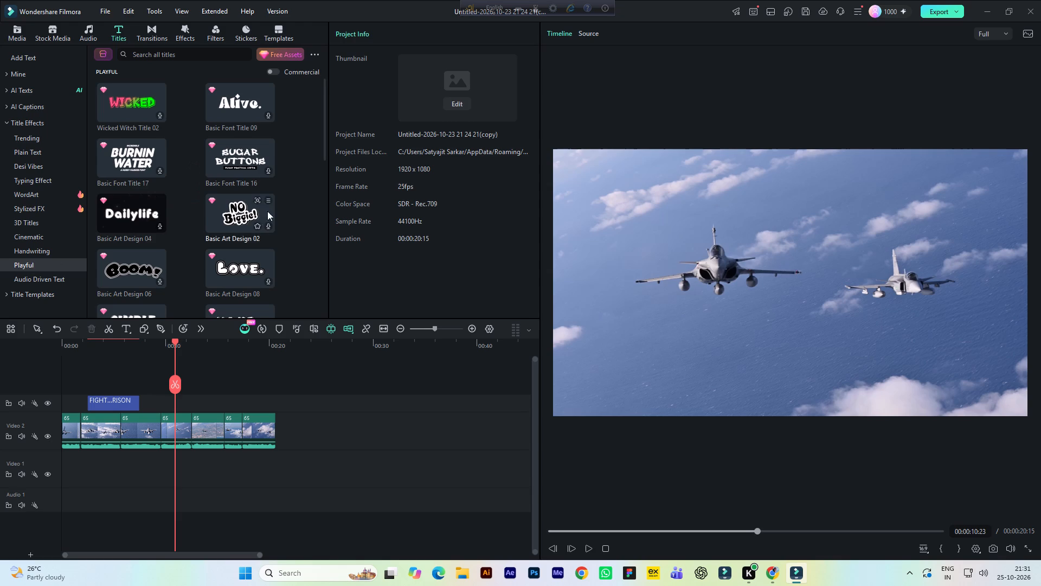
scroll(301, 196, down, 3)
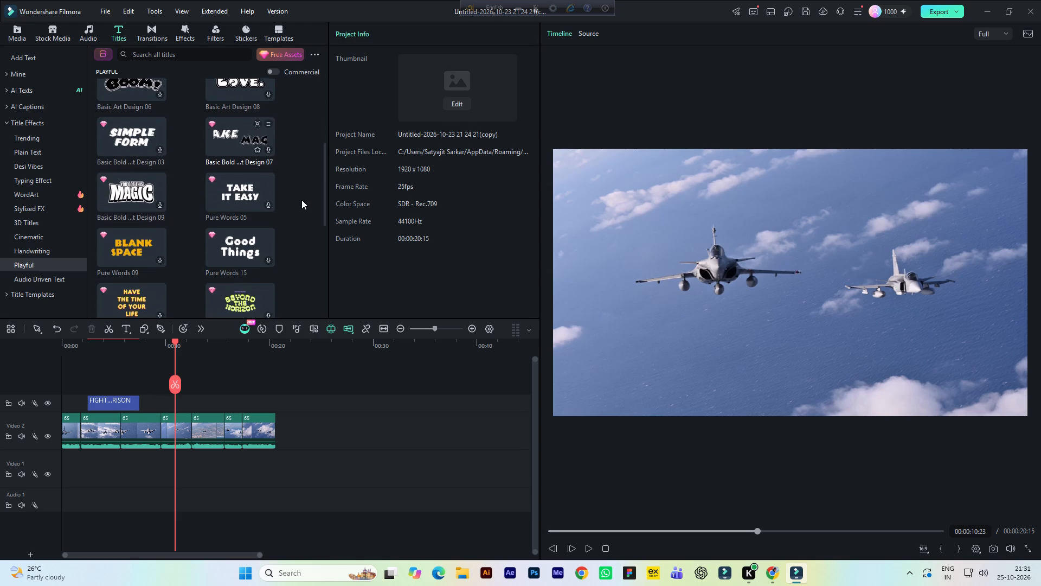
scroll(301, 200, down, 4)
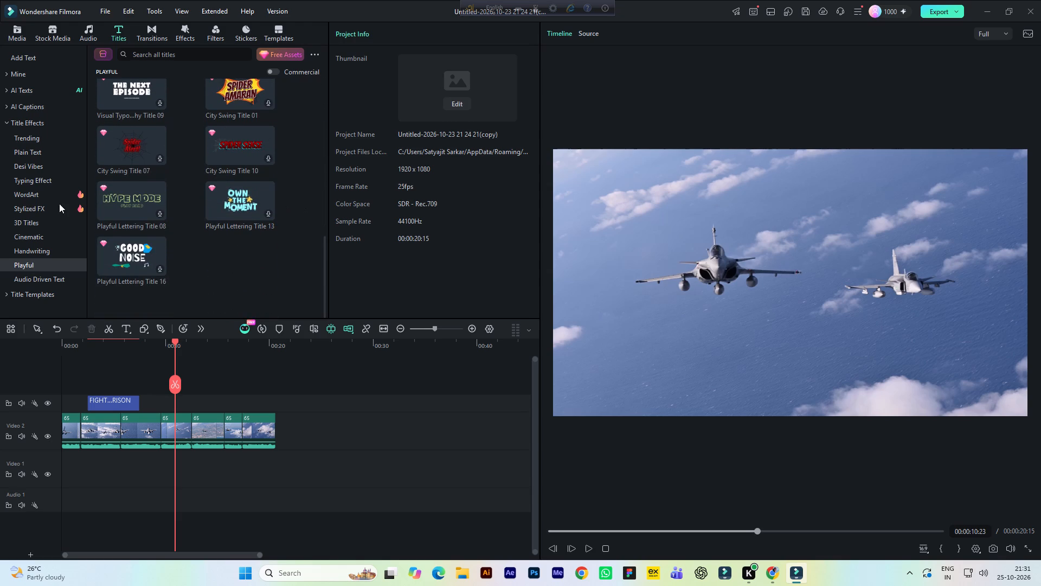
scroll(19, 224, down, 2)
Look through the Audio Driven Text title effects down to the end of the collection.
click(40, 277)
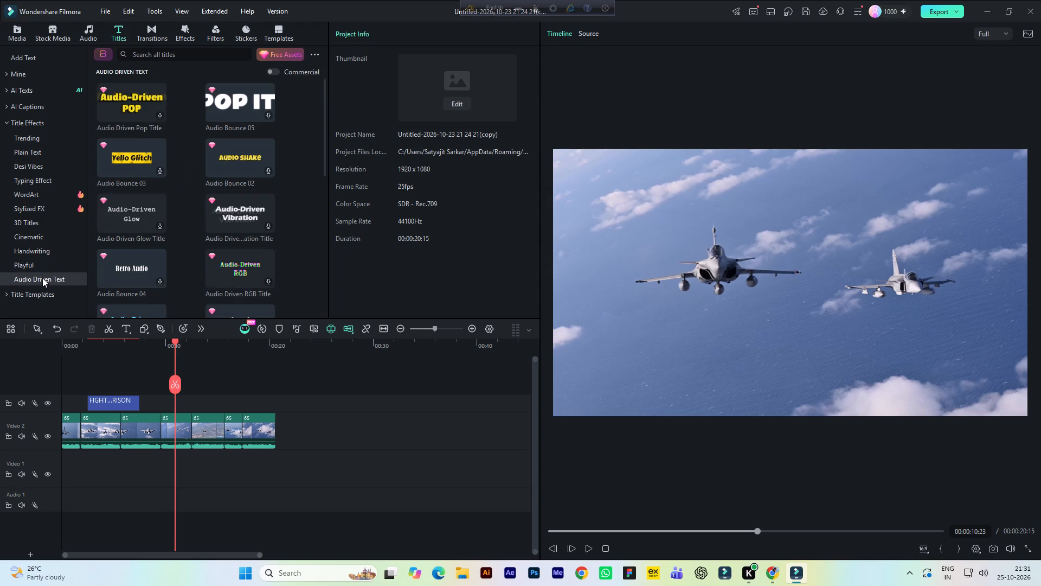
scroll(297, 177, down, 3)
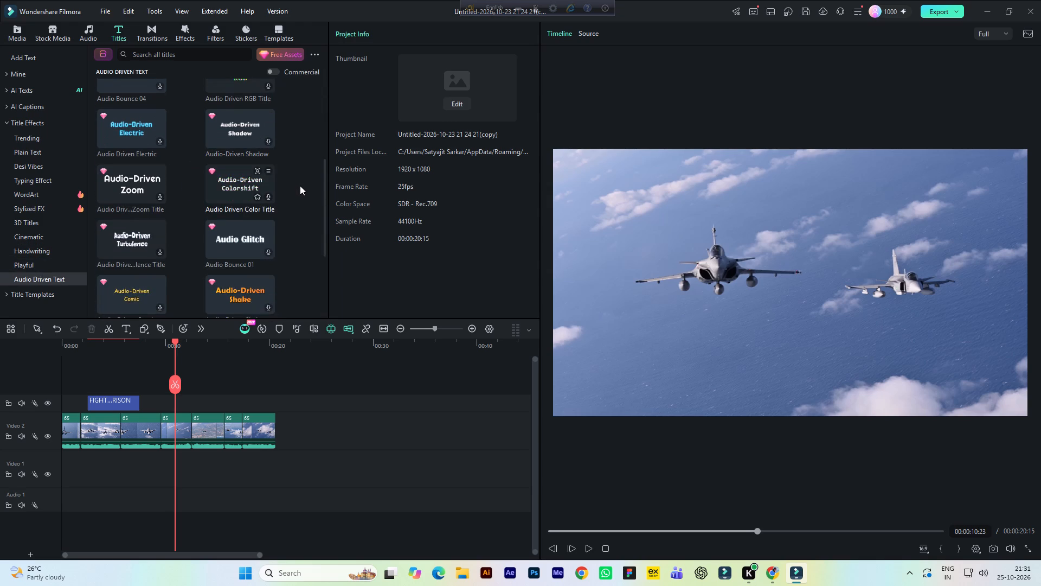
scroll(300, 186, down, 3)
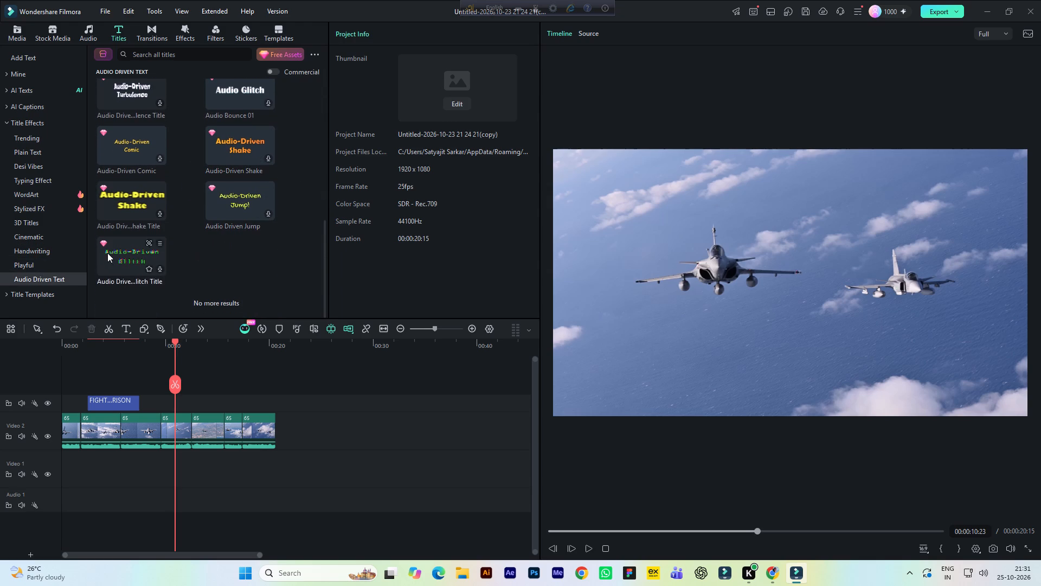
Look through the Title Templates from Lower Thirds through Social Media, Exclusive, End Credits, Wedding and News to Halloween for a suitable style.
click(35, 291)
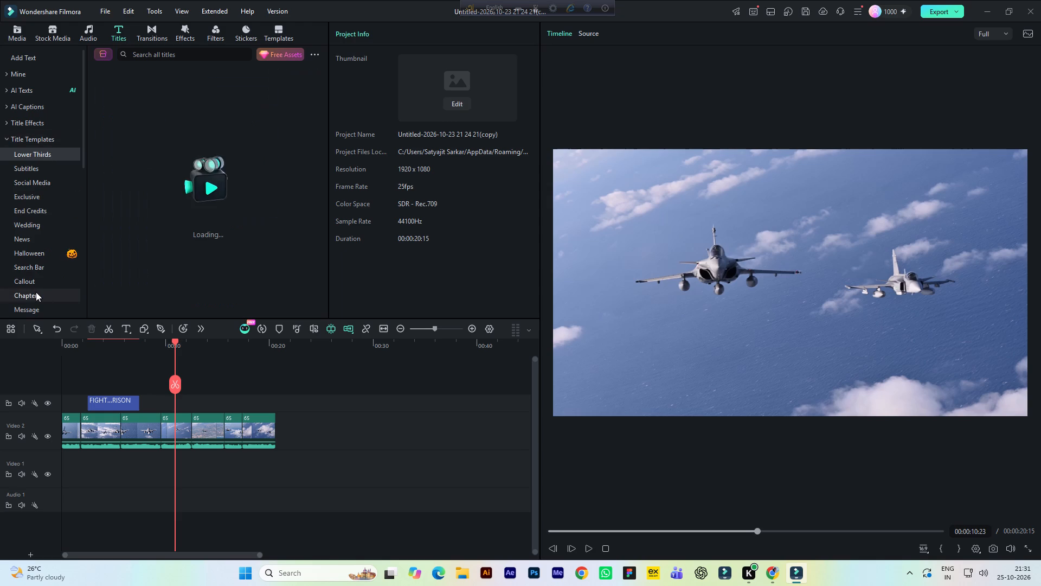
click(31, 169)
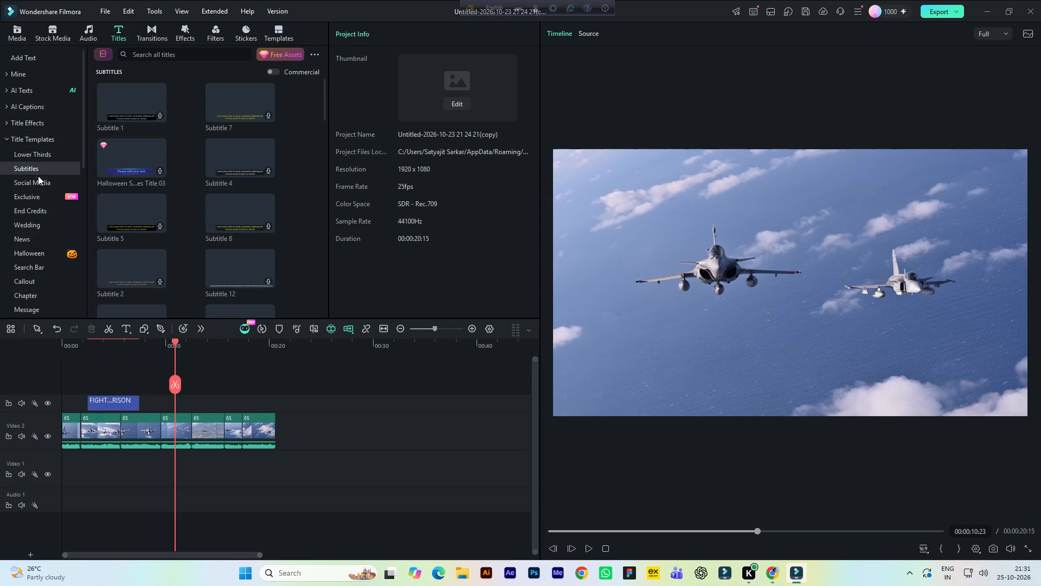
click(37, 182)
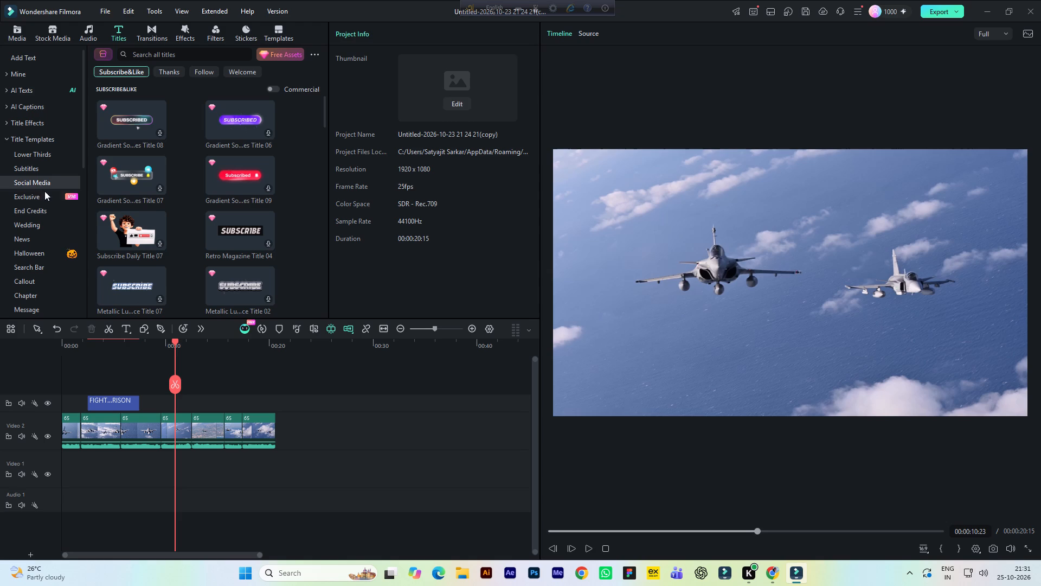
scroll(98, 190, down, 4)
click(35, 200)
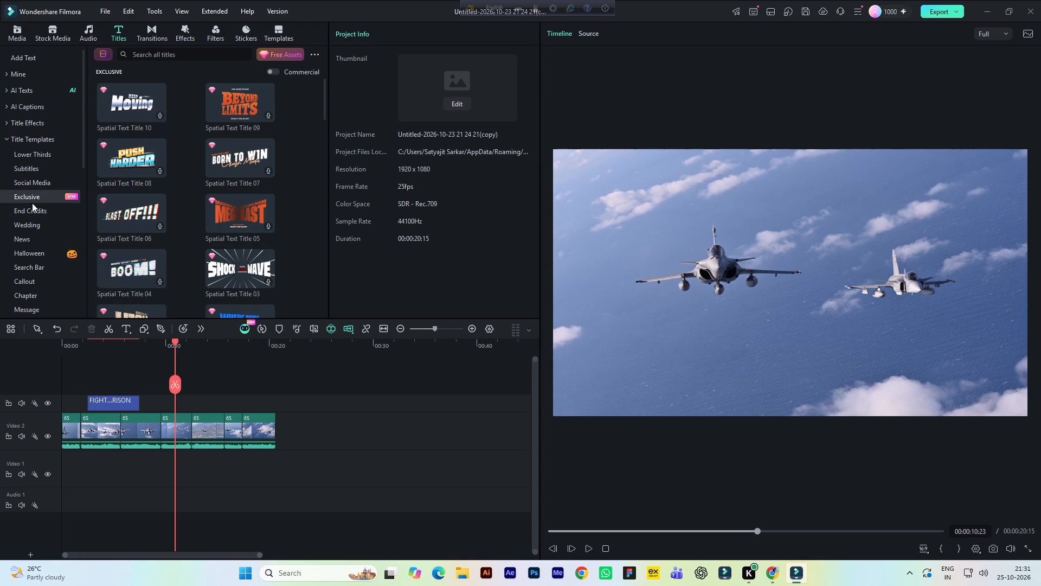
click(35, 212)
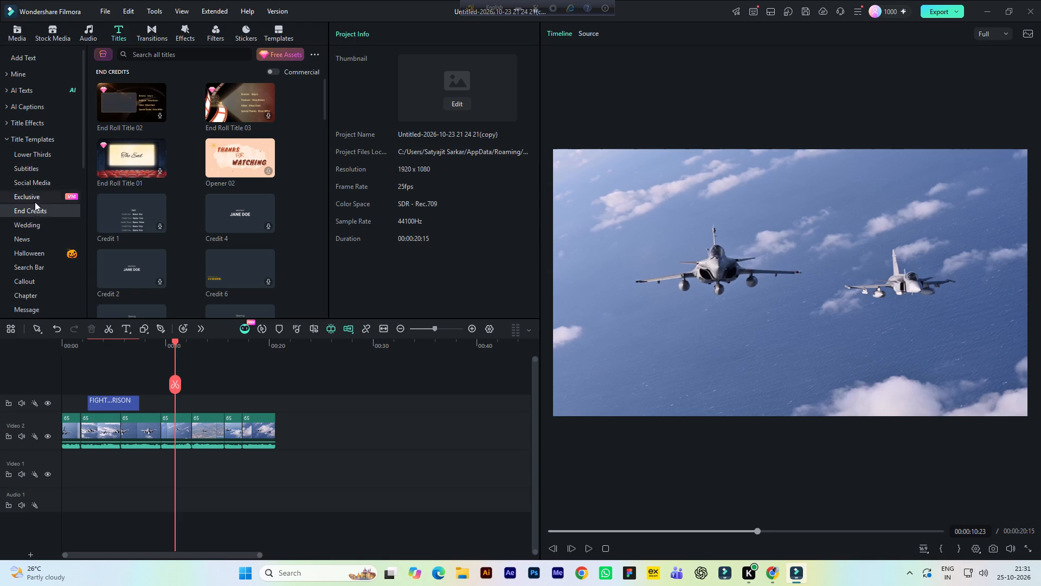
click(38, 225)
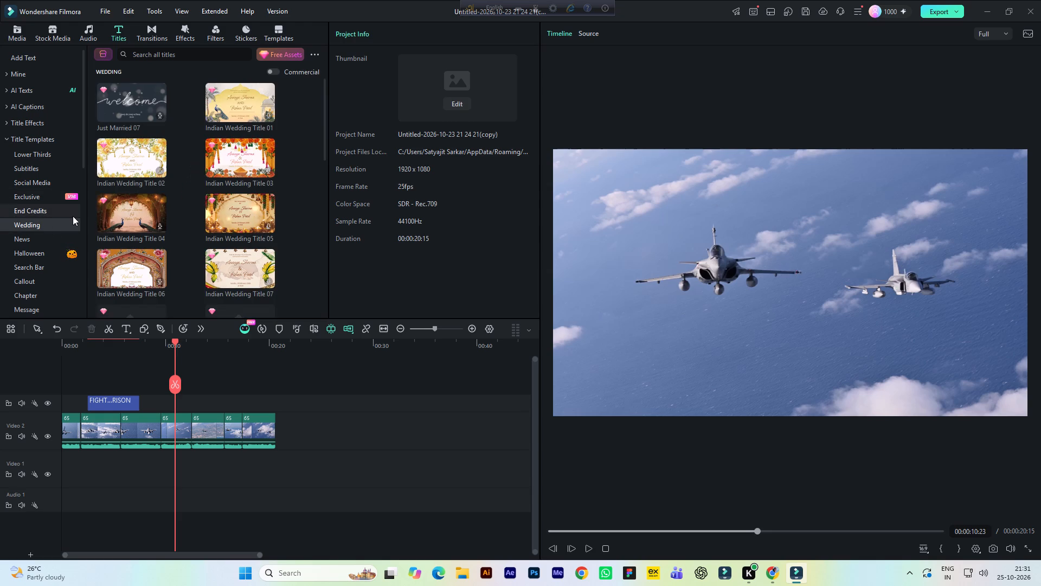
click(34, 238)
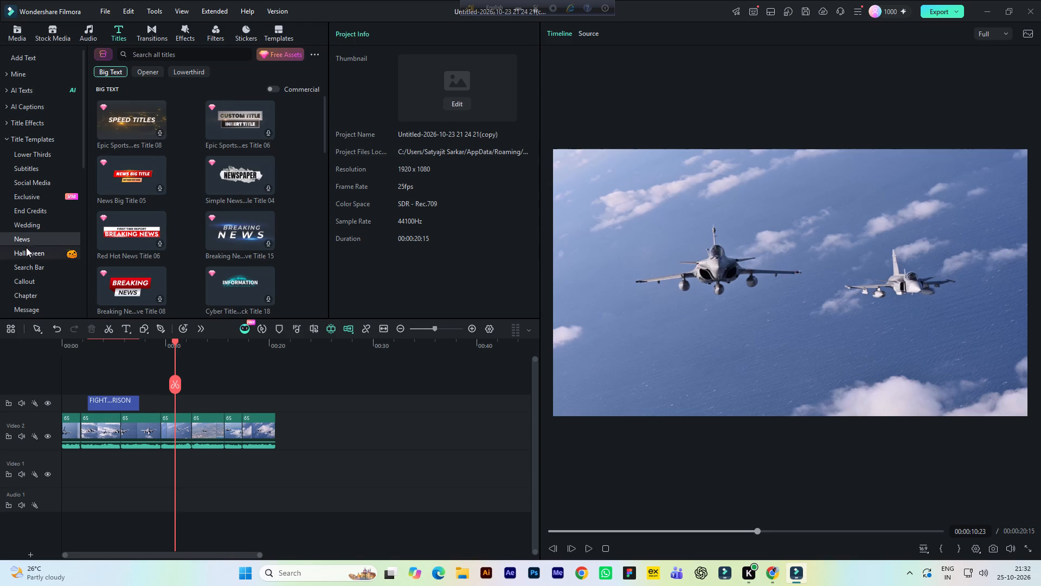
click(25, 252)
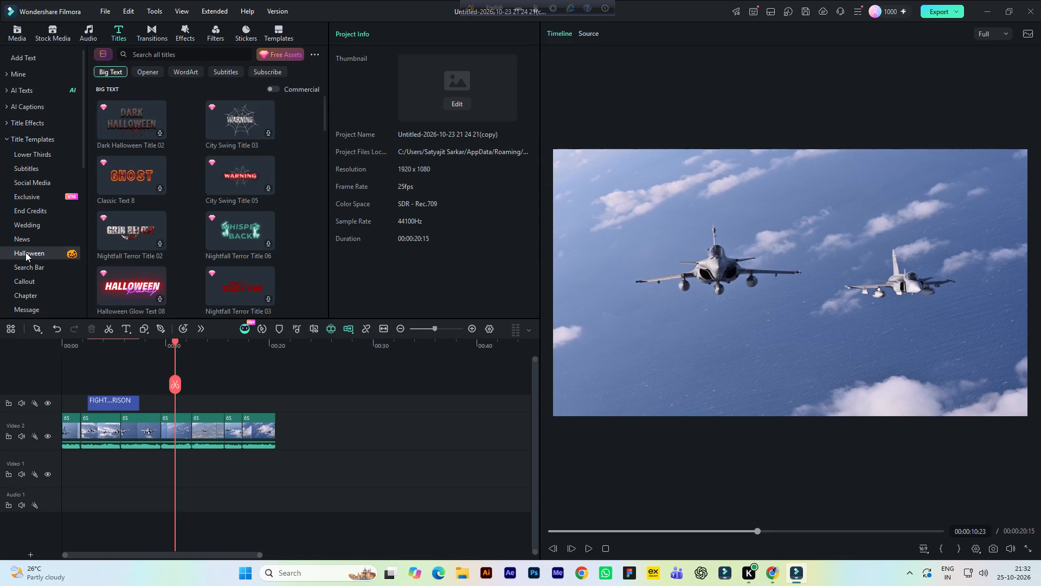
Review the Search Bar, Callout, Chapter, Message, Music and Real Estate title templates for a suitable style.
scroll(44, 251, down, 1)
click(36, 219)
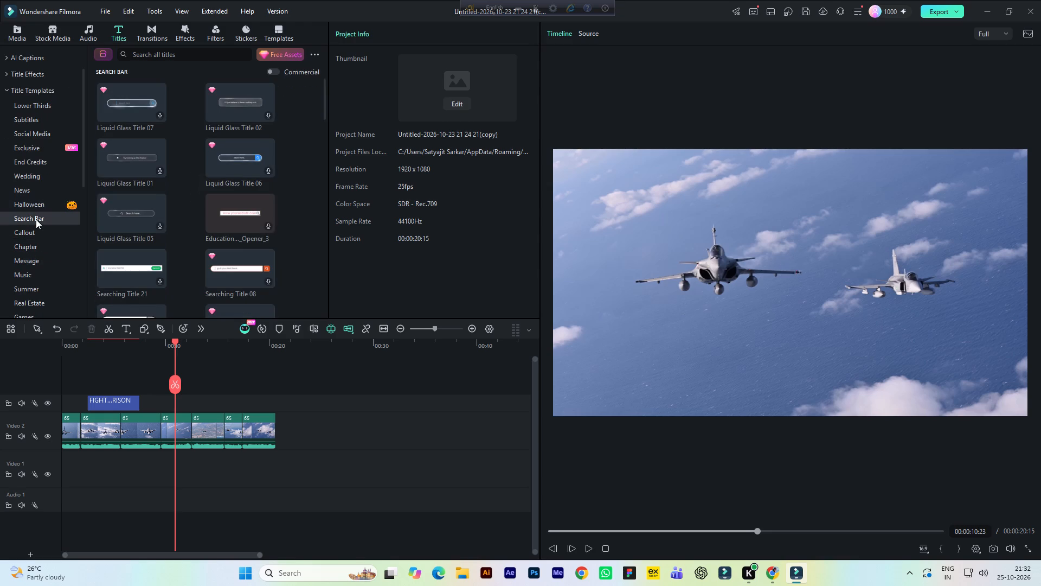
click(29, 232)
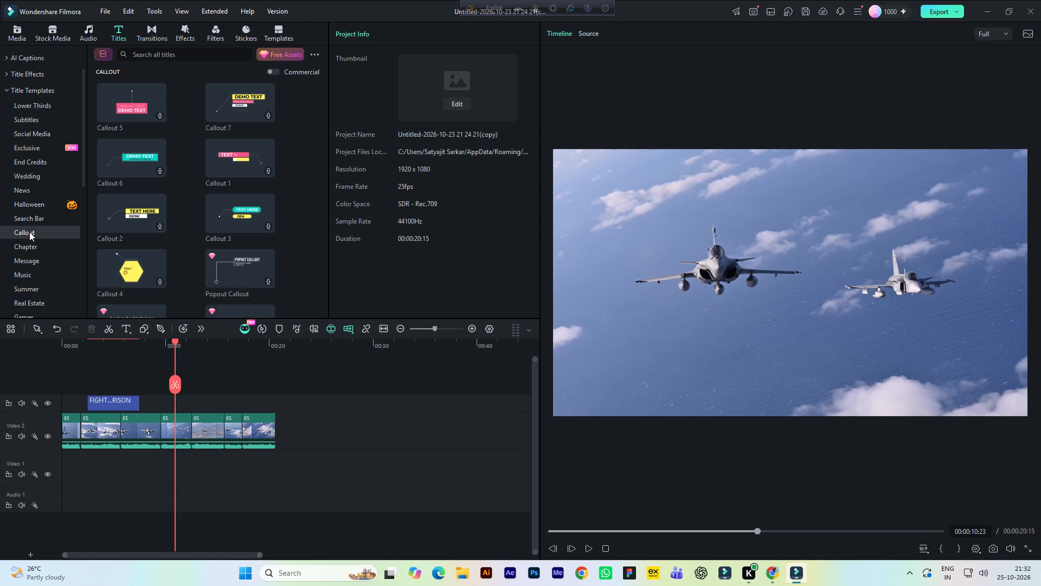
click(29, 246)
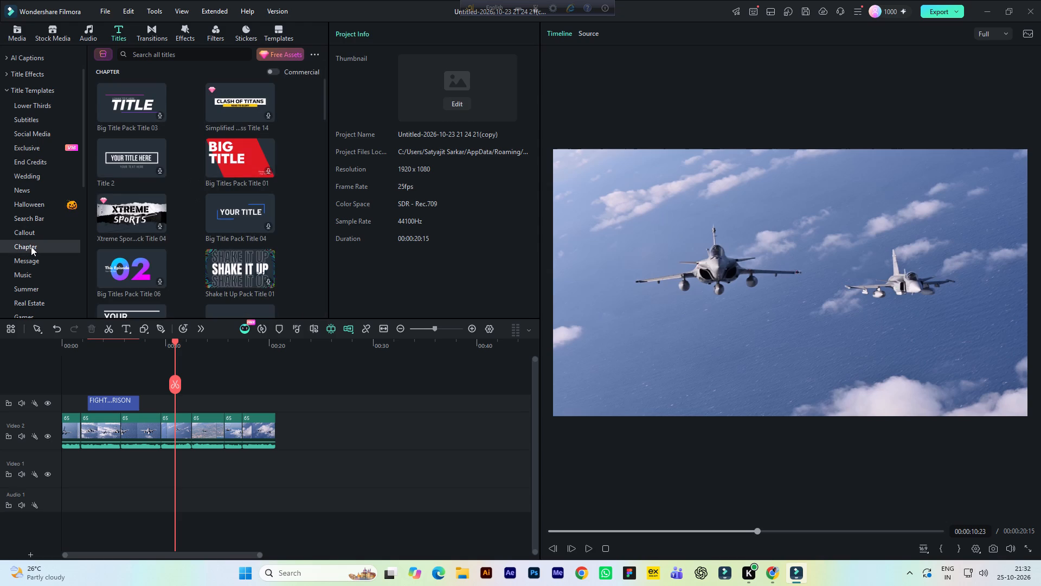
scroll(31, 246, down, 2)
click(30, 170)
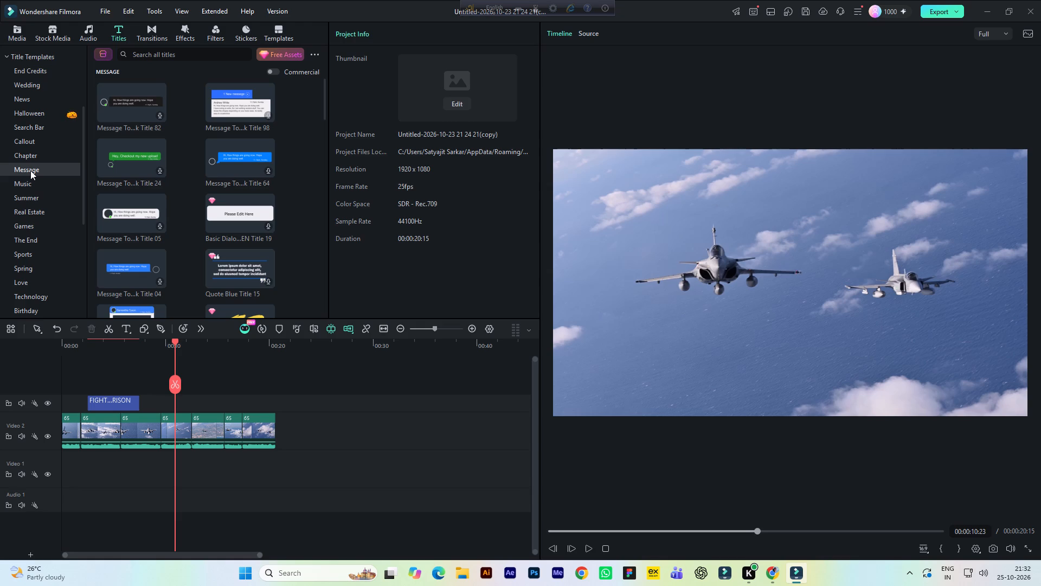
click(22, 184)
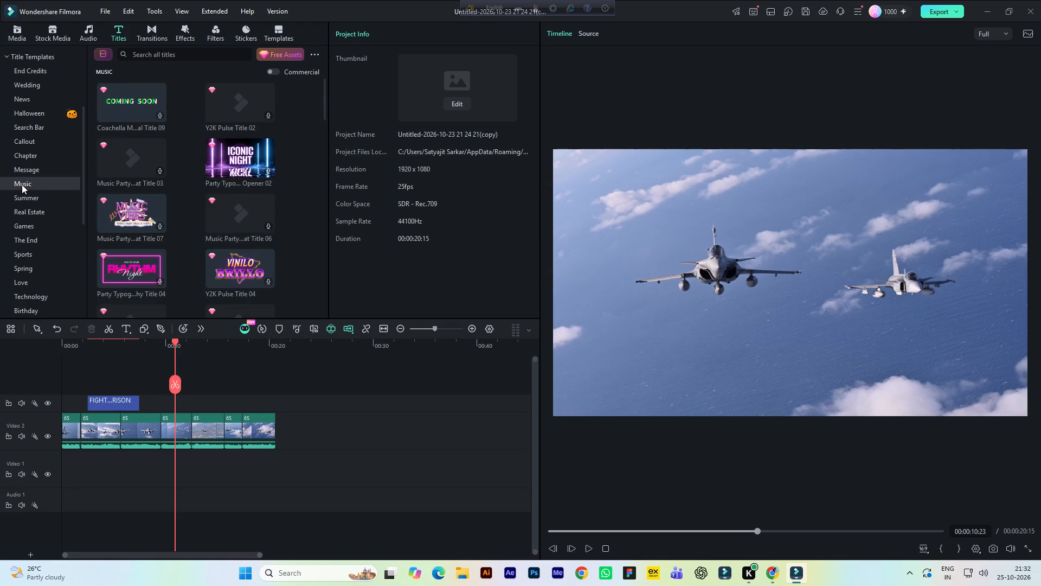
click(29, 215)
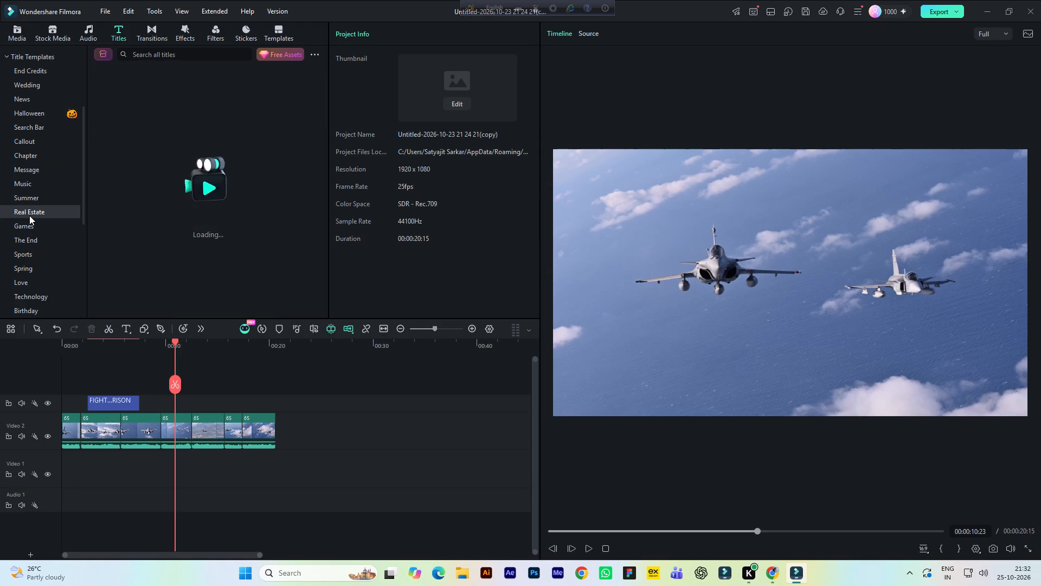
scroll(30, 215, up, 14)
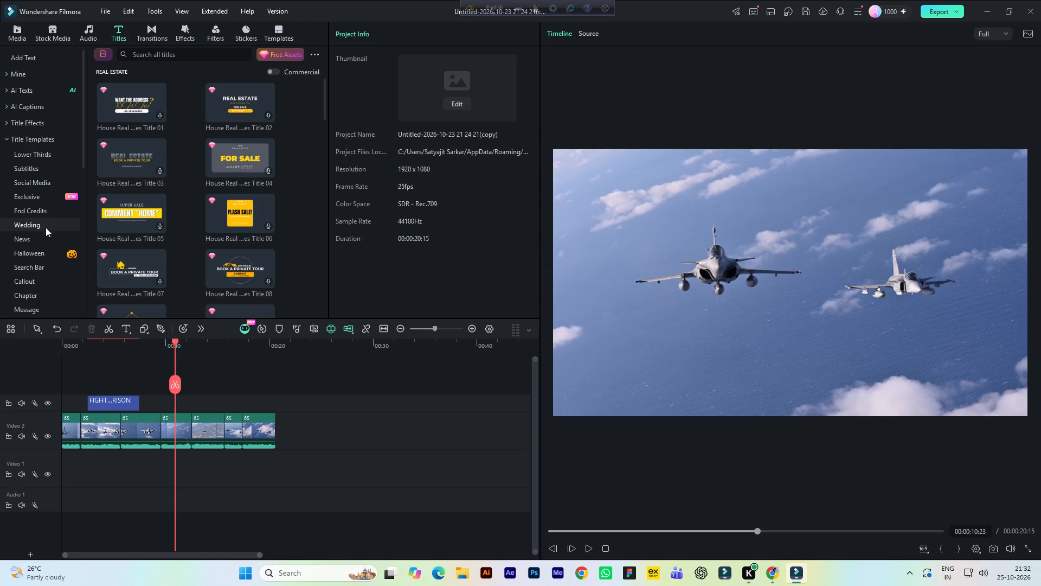
Place the trending Basic Font Title 01 after the opener on the title track, starting just past 10 seconds, and play it back.
click(44, 122)
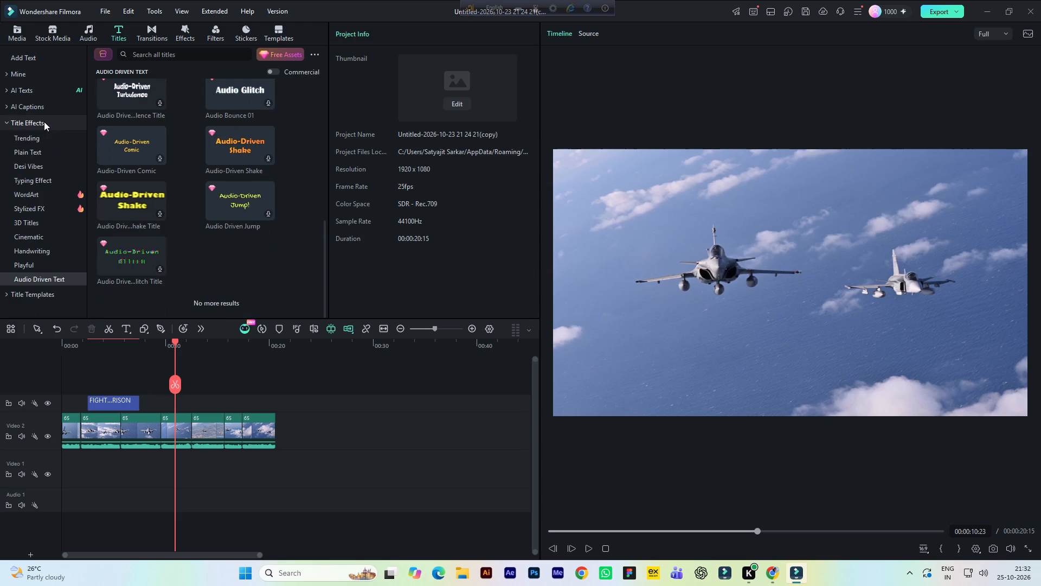
click(33, 137)
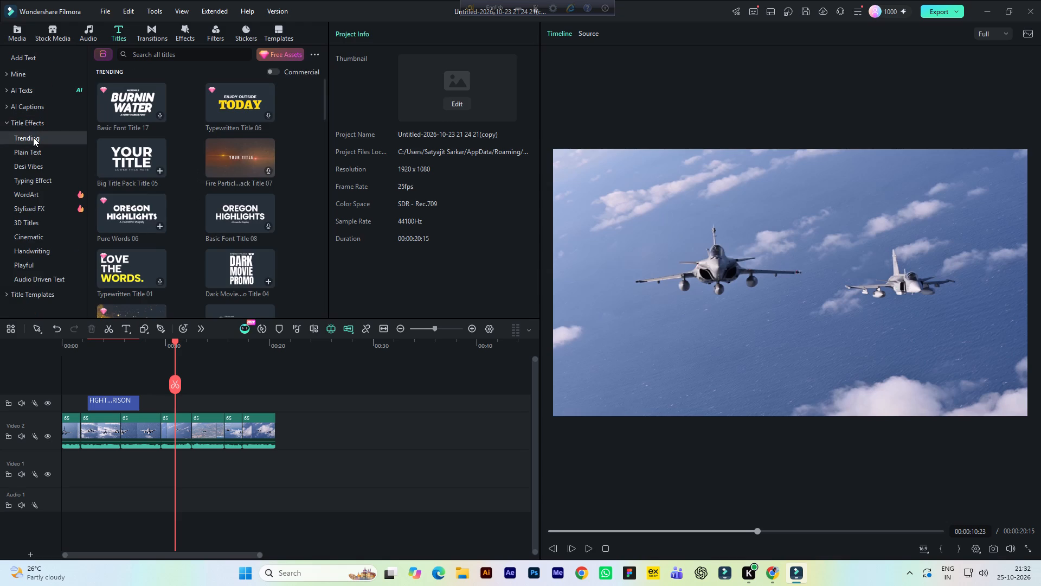
drag(323, 105, 298, 240)
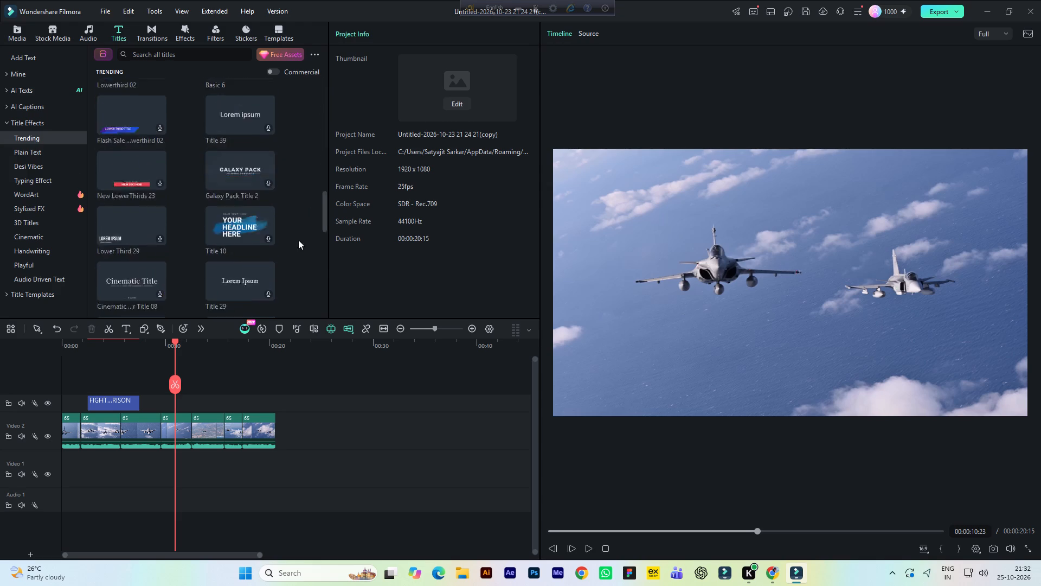
drag(298, 240, 295, 315)
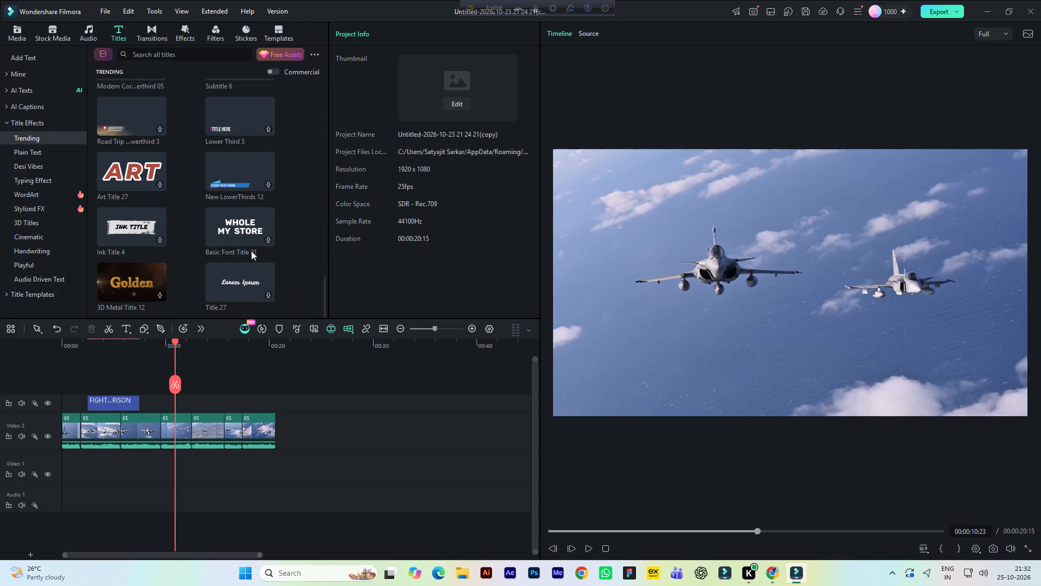
click(237, 232)
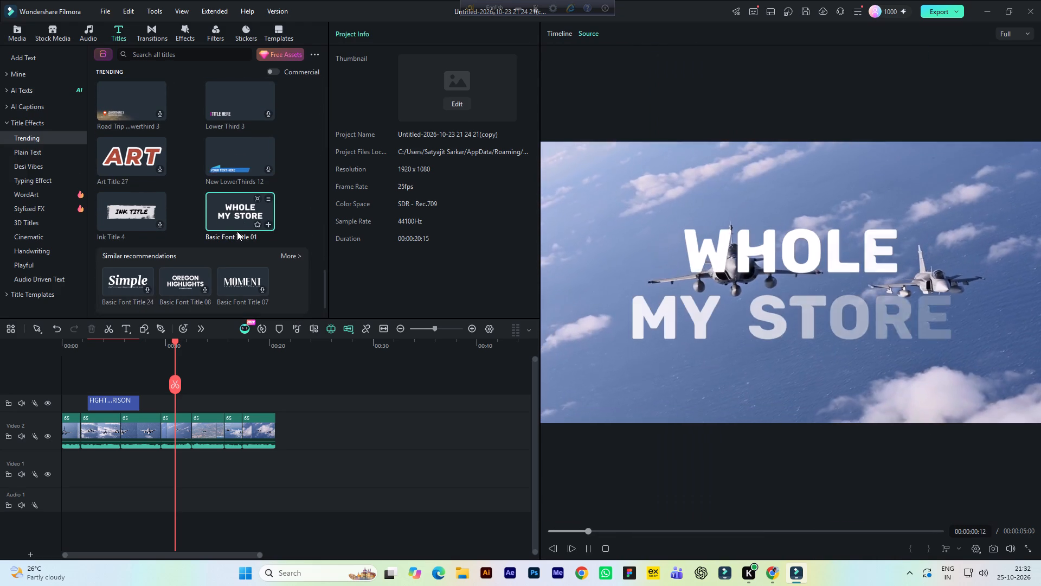
drag(235, 215, 171, 392)
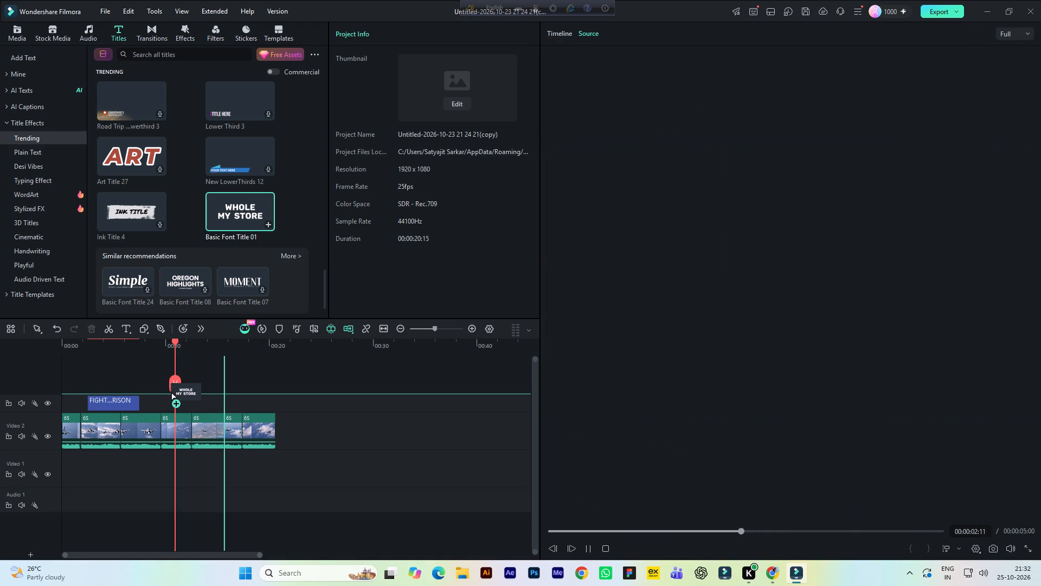
drag(188, 397, 188, 406)
key(space)
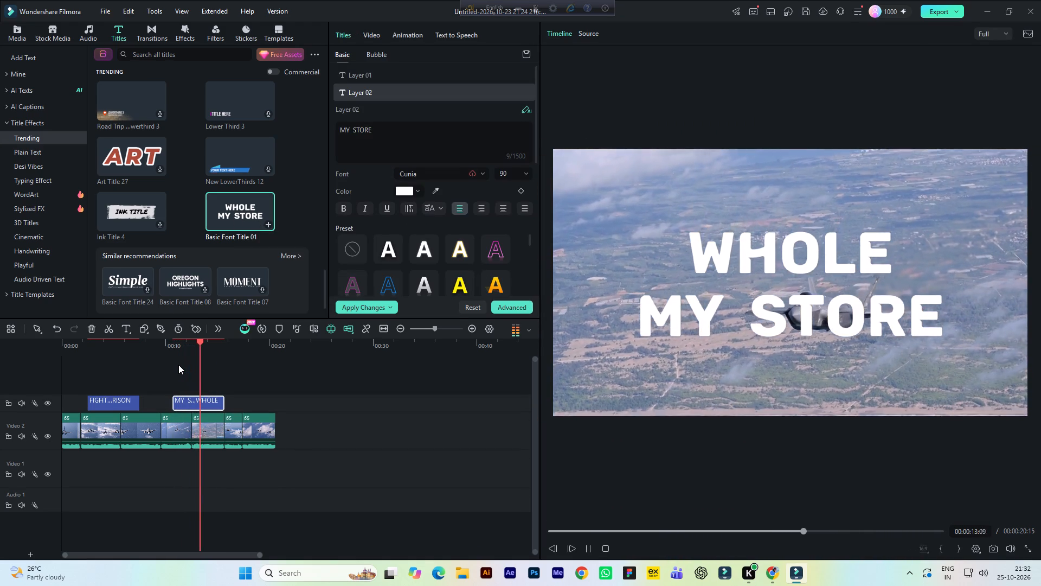
key(space)
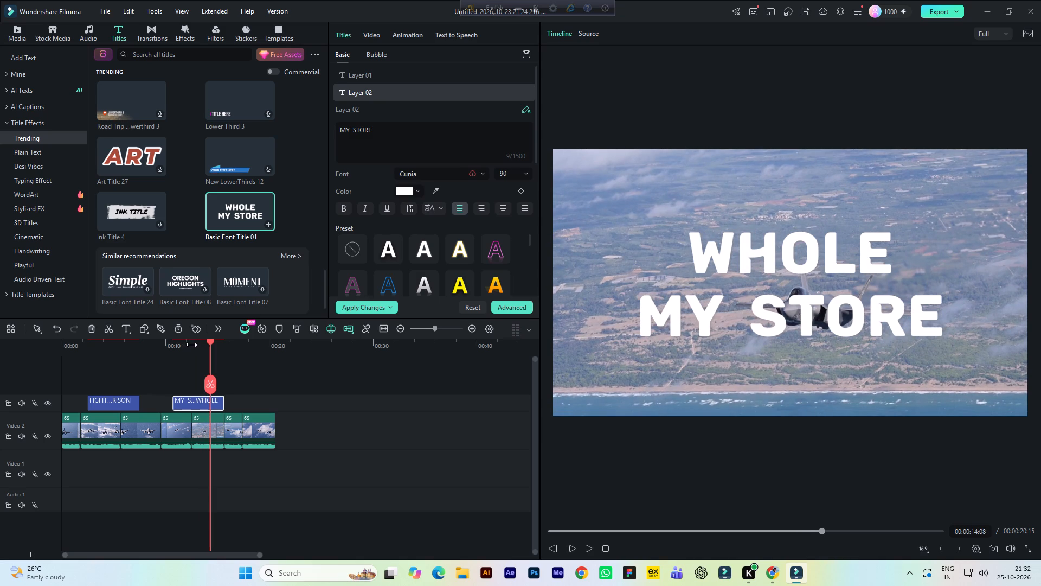
Replace the WHOLE text in Layer 01 of the new title with 4.5 GEN.
click(191, 345)
click(202, 404)
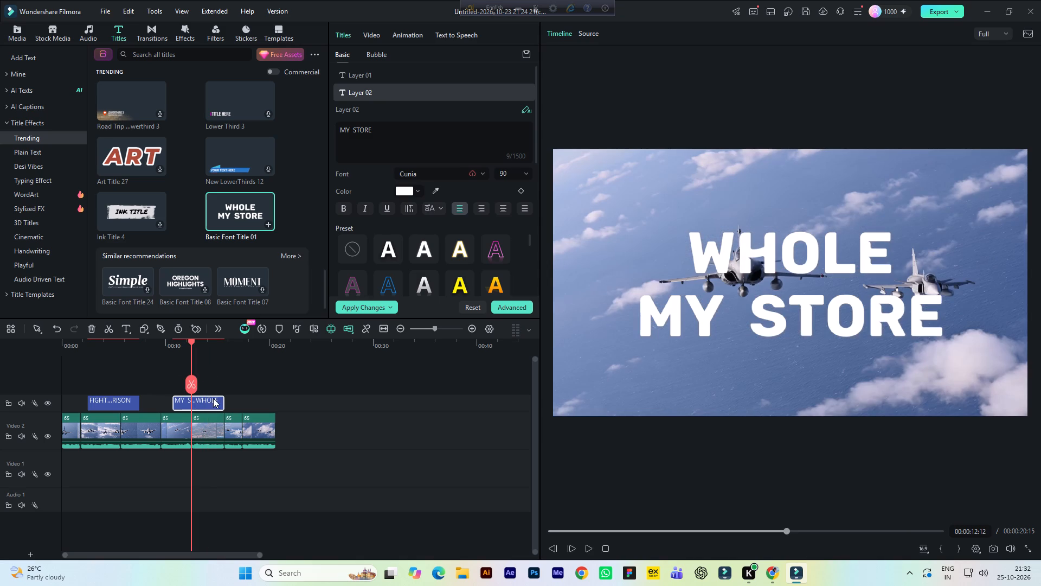
click(378, 81)
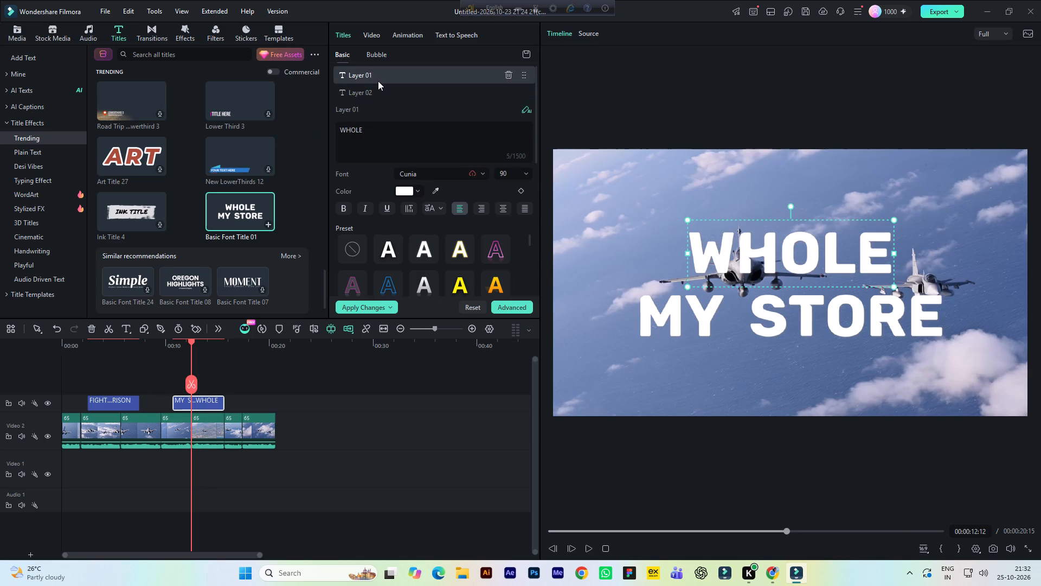
drag(369, 130, 332, 129)
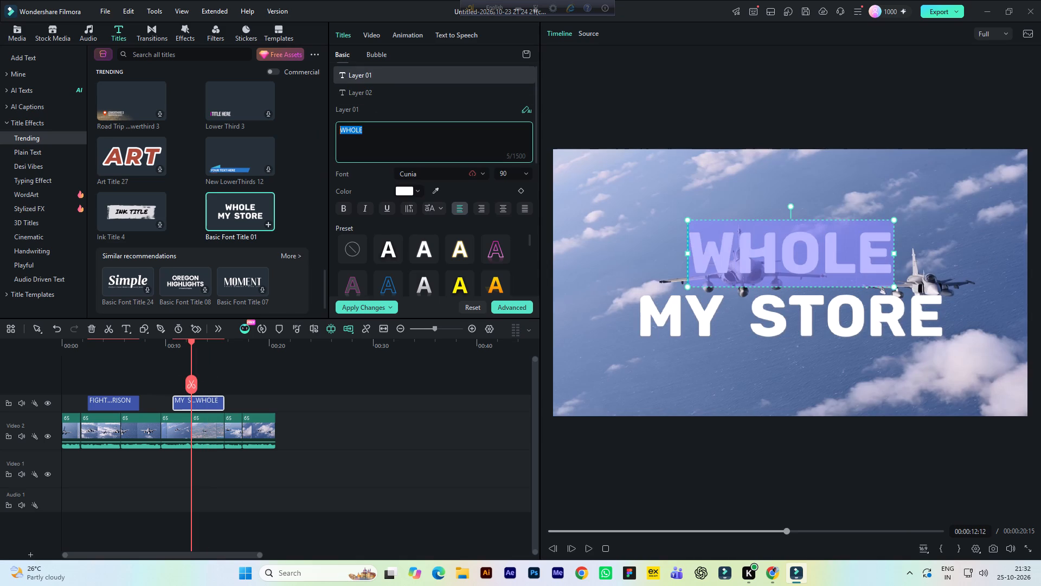
drag(332, 129, 332, 127)
key(4)
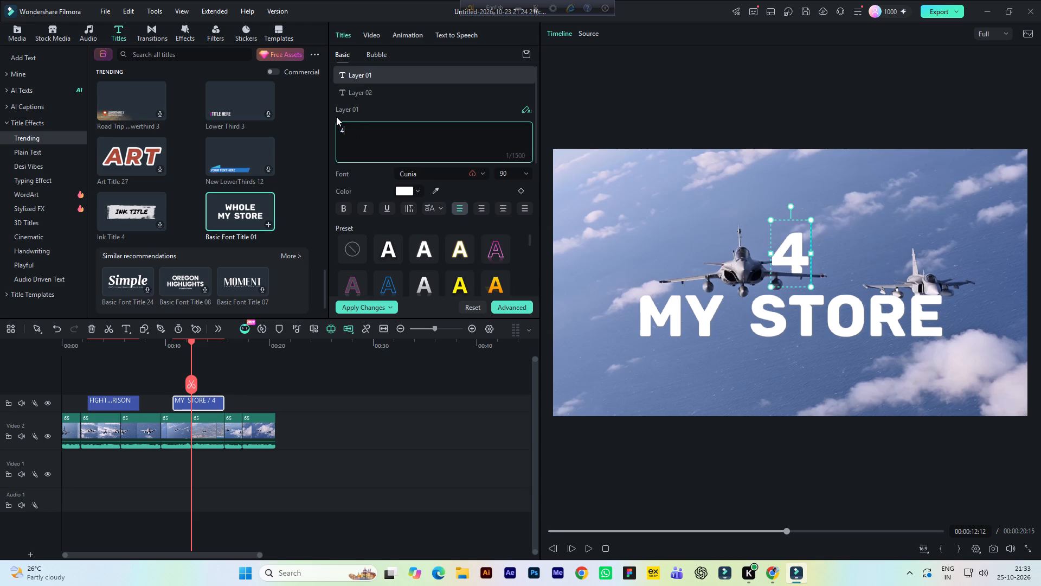
text(05)
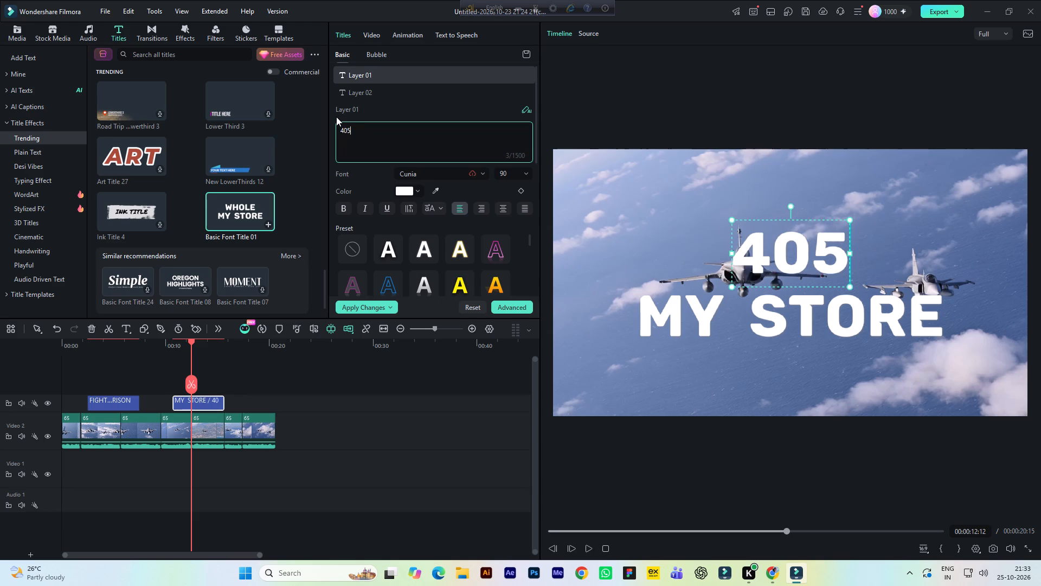
key(space)
key(BackSpace)
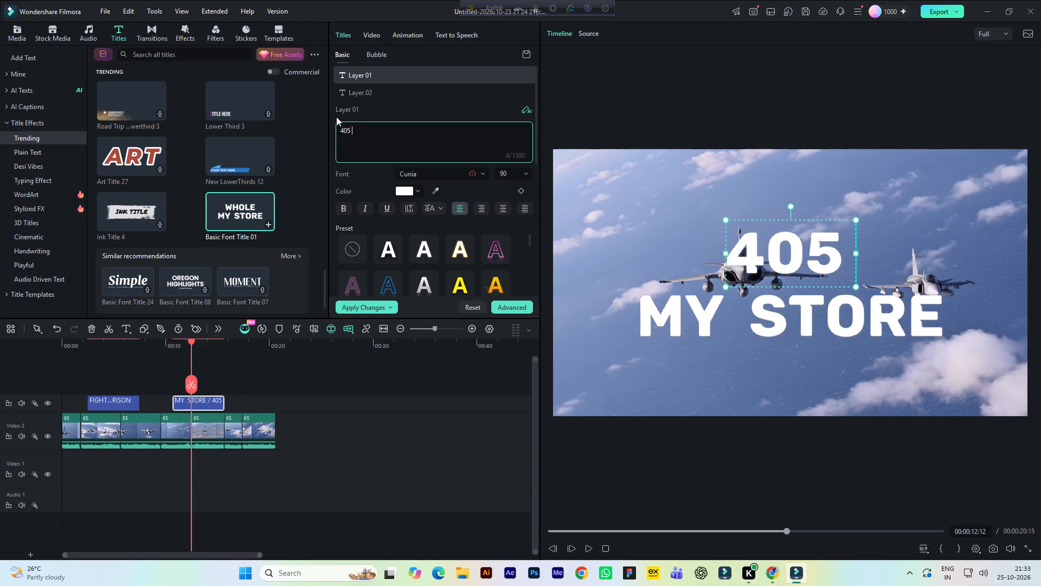
key(BackSpace)
key(BackSpace)
text(.5)
key(space)
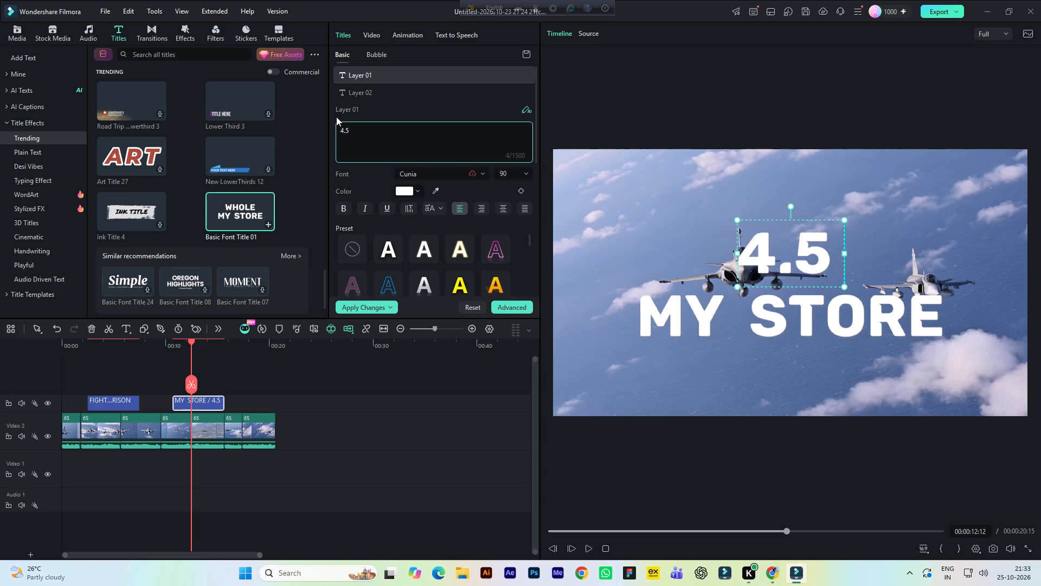
text(GEN)
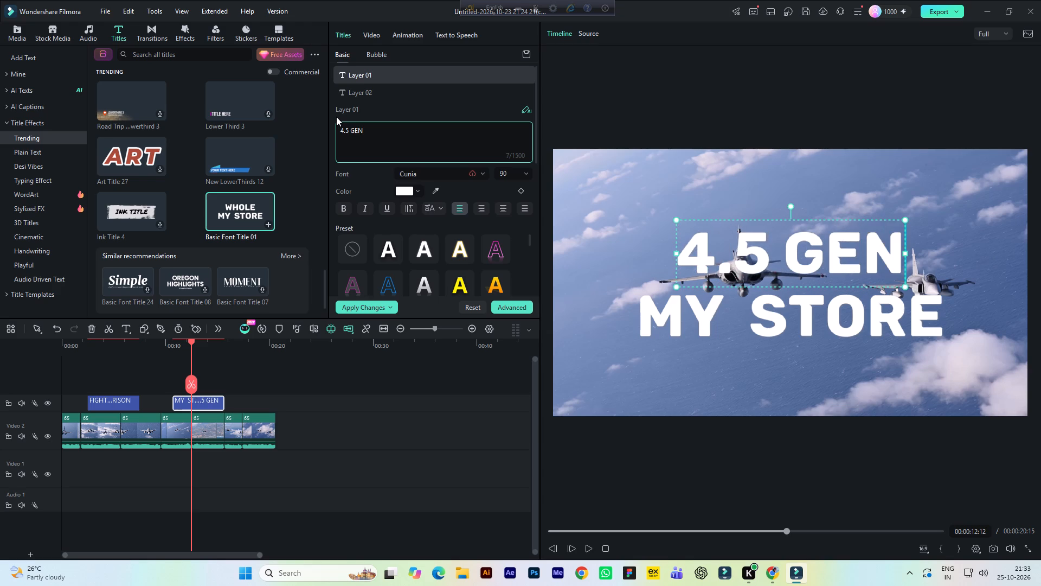
Replace the MY STORE text in Layer 02 of the title with FIGHTER.
click(371, 94)
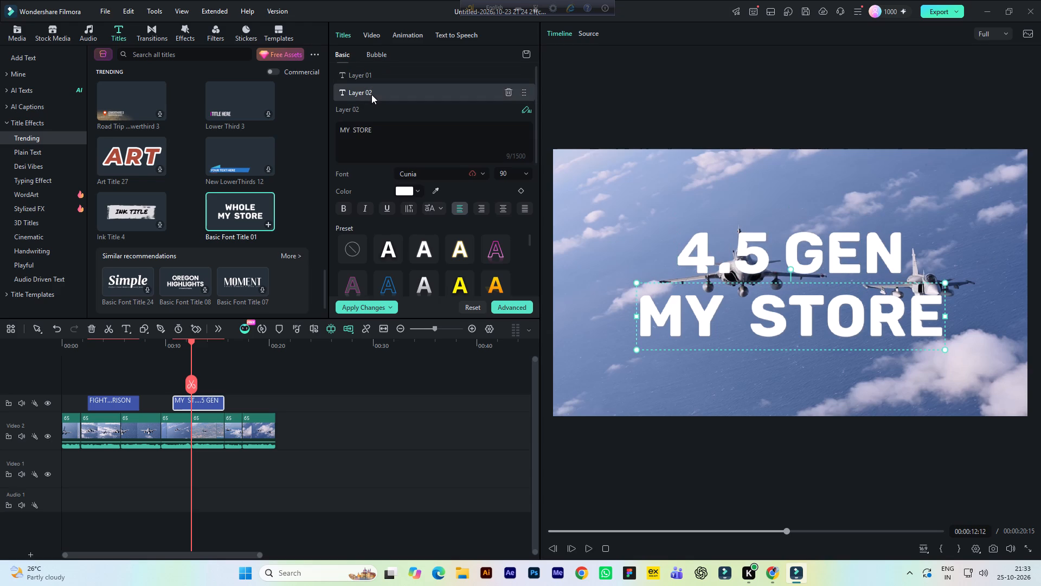
drag(378, 127, 329, 127)
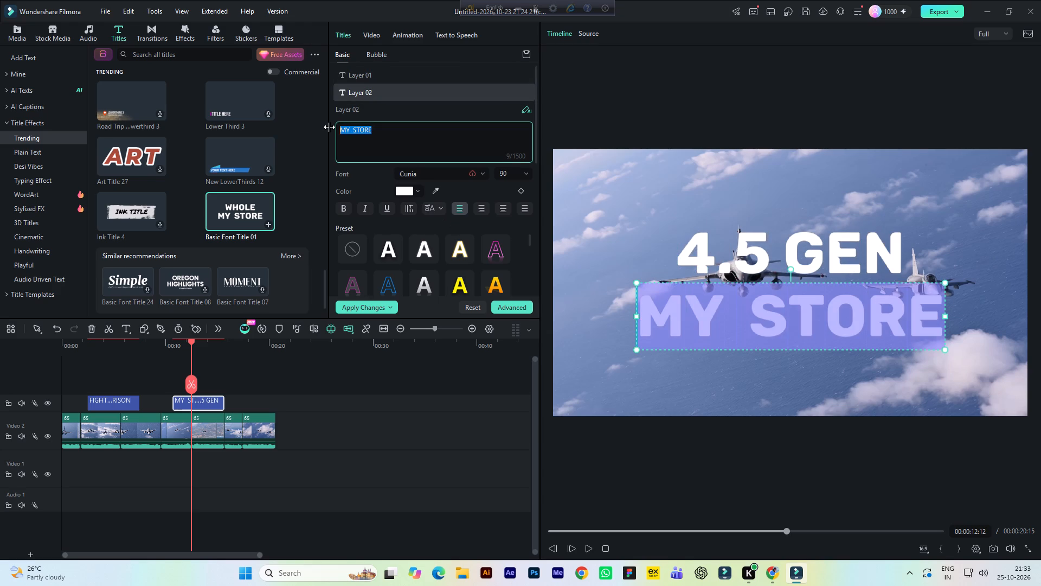
text(FIGHTER)
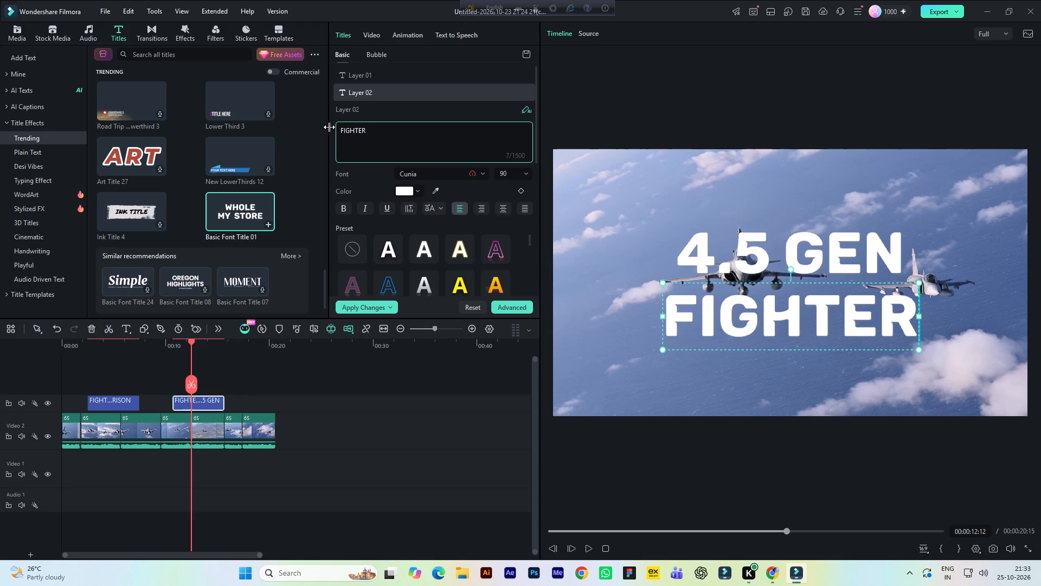
Play back the timeline from just before the 4.5 GEN FIGHTER title to check it over the footage.
click(176, 361)
click(169, 341)
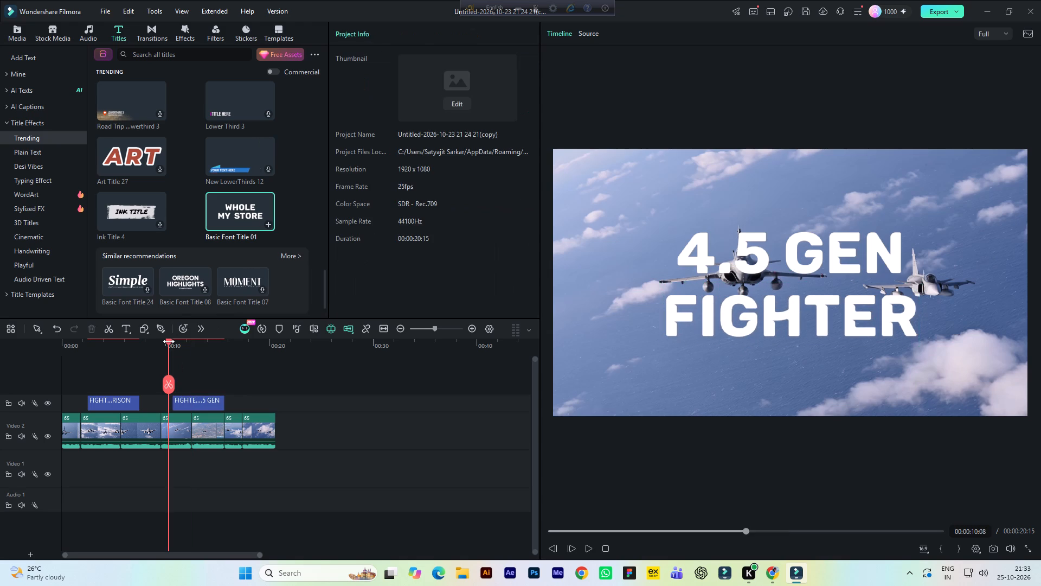
click(160, 342)
key(space)
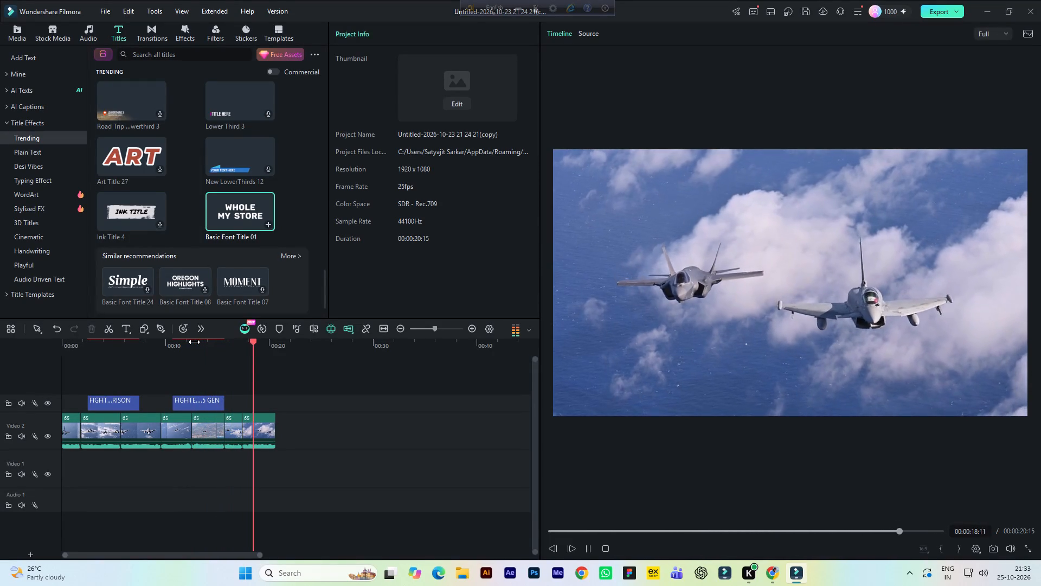
key(space)
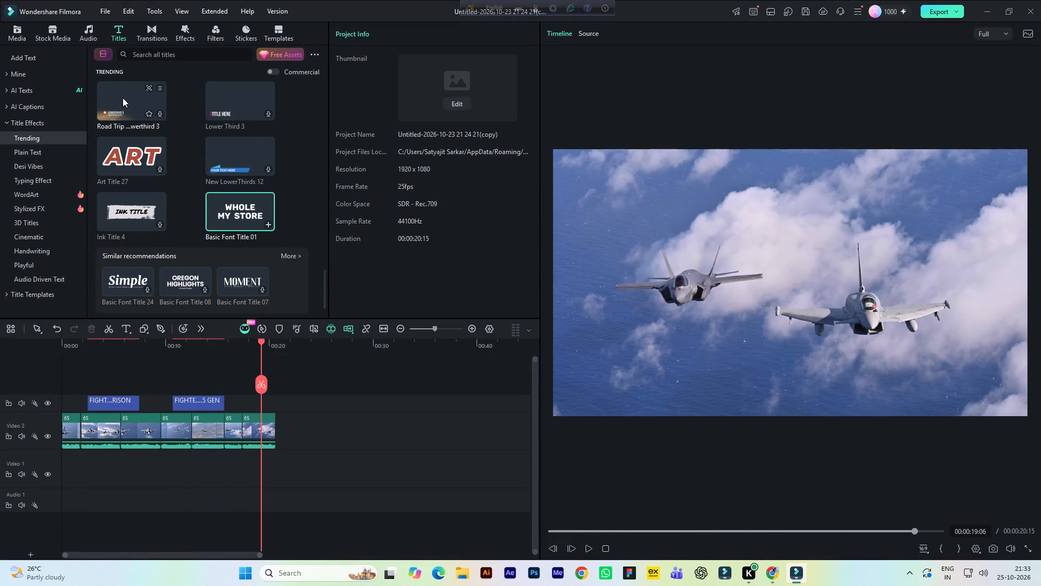
Import the video 66 from the Pre folder into the project media.
click(57, 30)
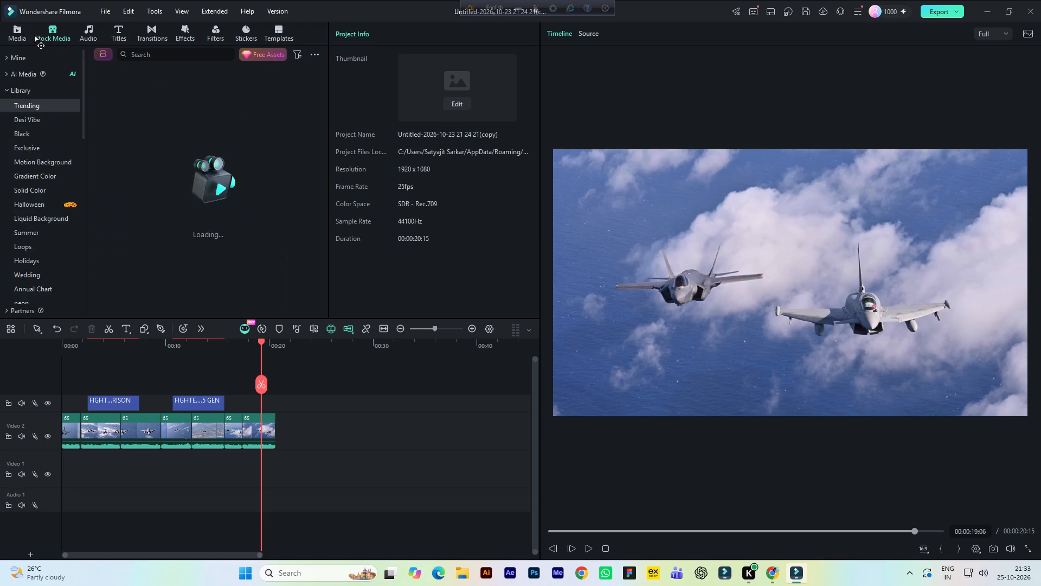
click(22, 33)
click(126, 104)
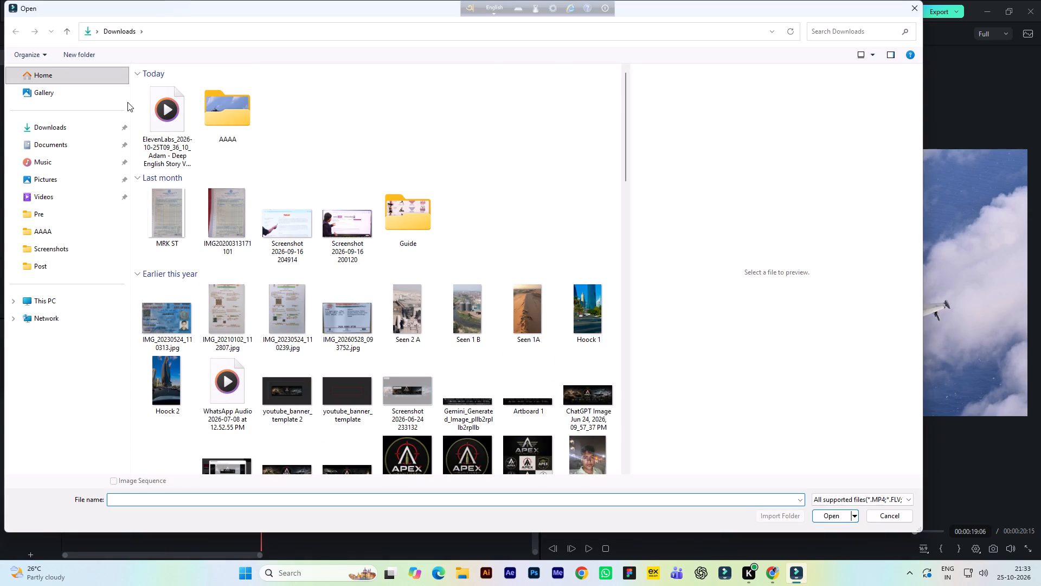
click(58, 218)
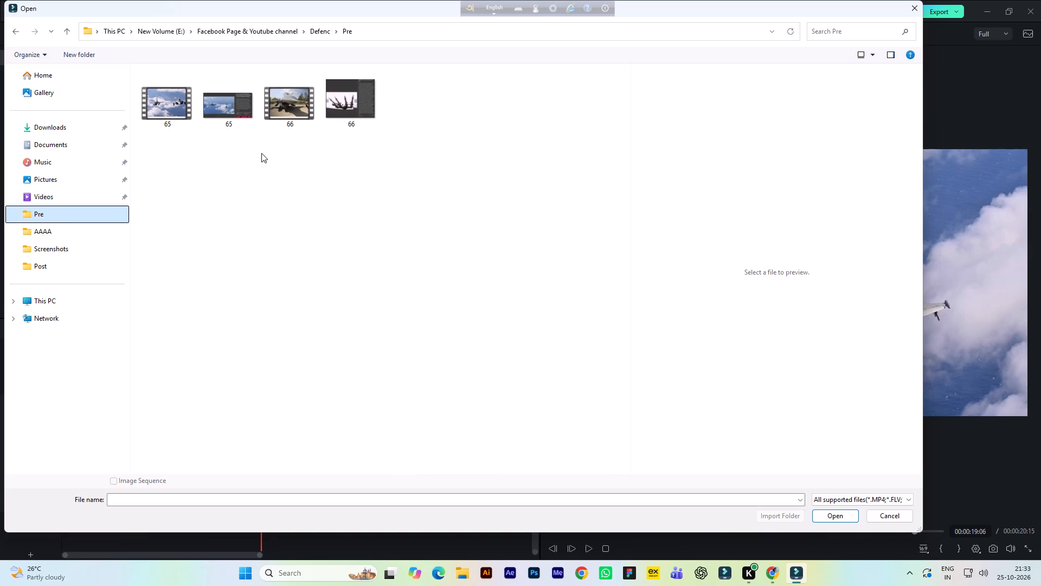
click(179, 113)
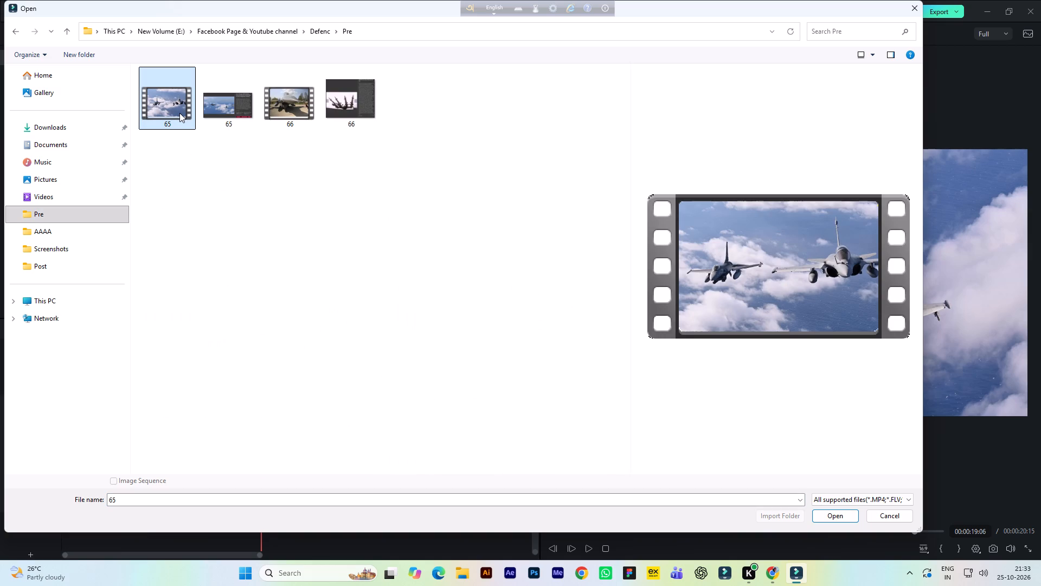
click(222, 188)
click(283, 114)
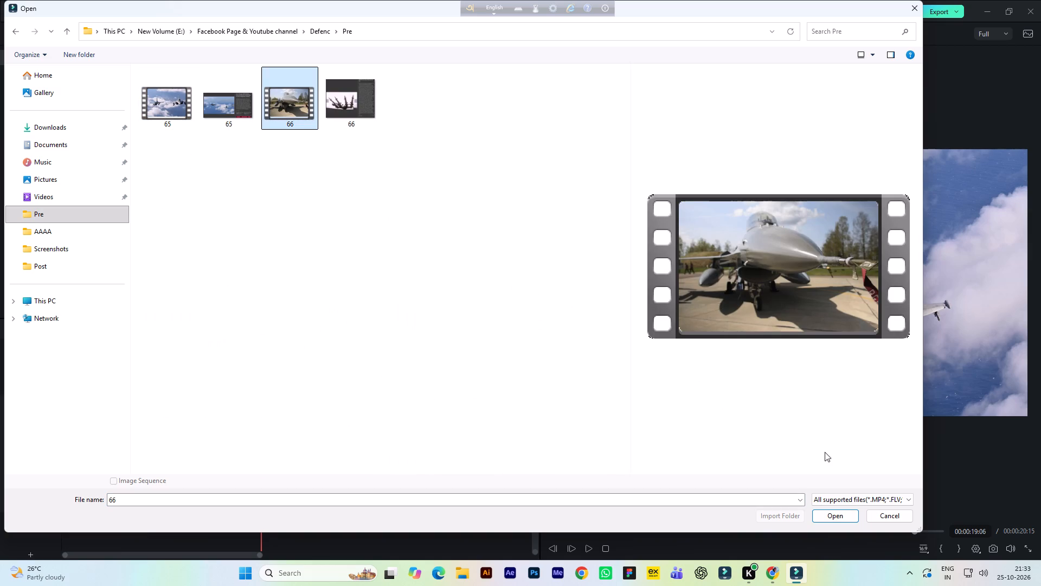
click(828, 519)
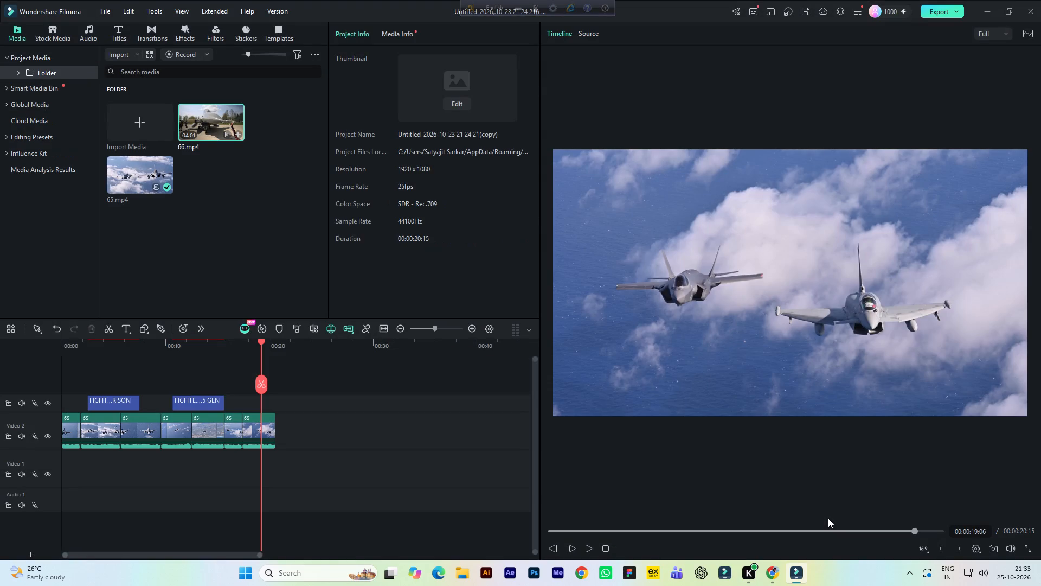
Skim the first 45 seconds of 66.mp4 in the source preview for usable aircraft footage.
click(204, 119)
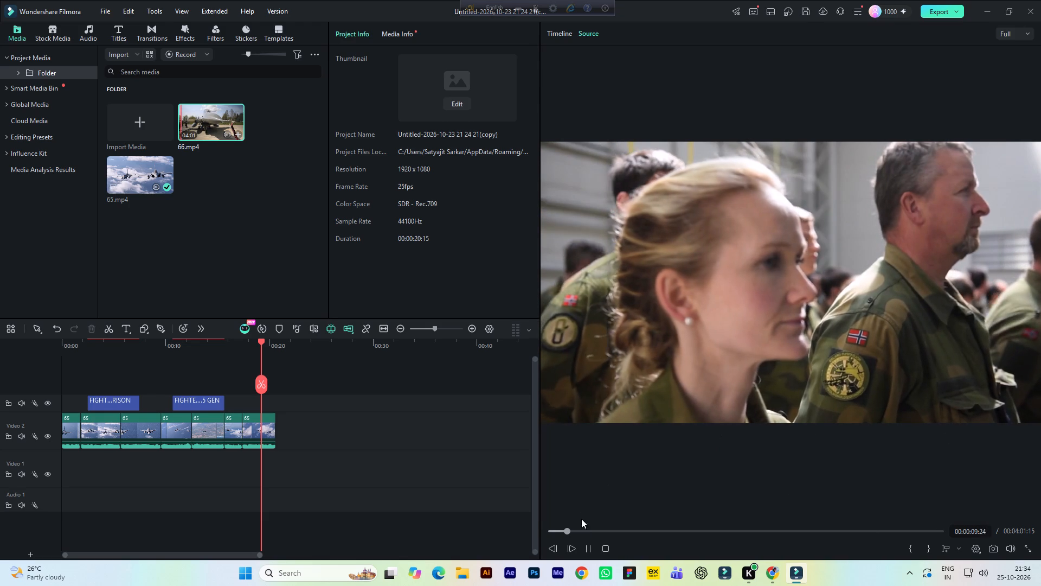
click(575, 530)
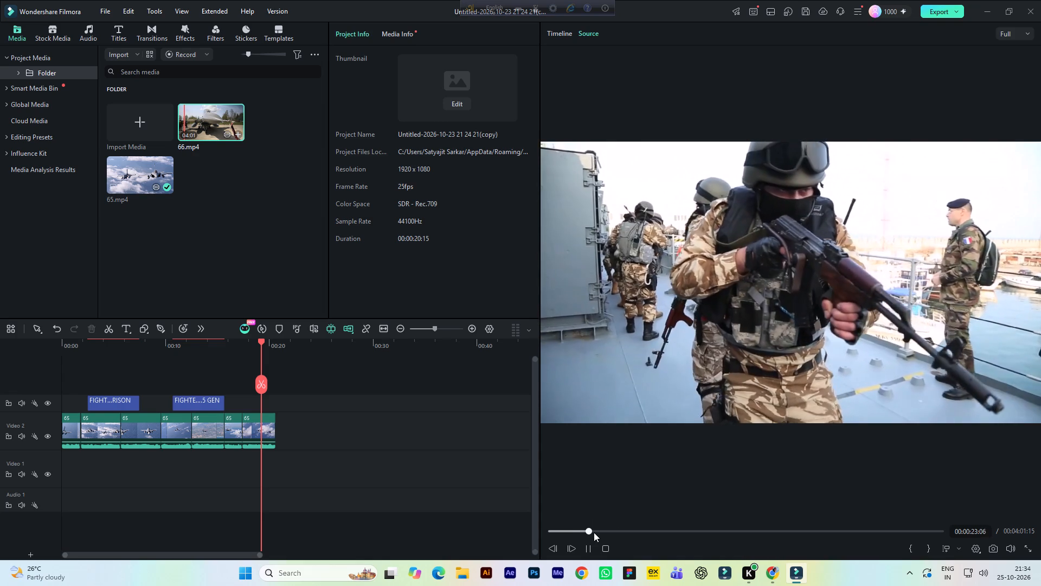
click(596, 531)
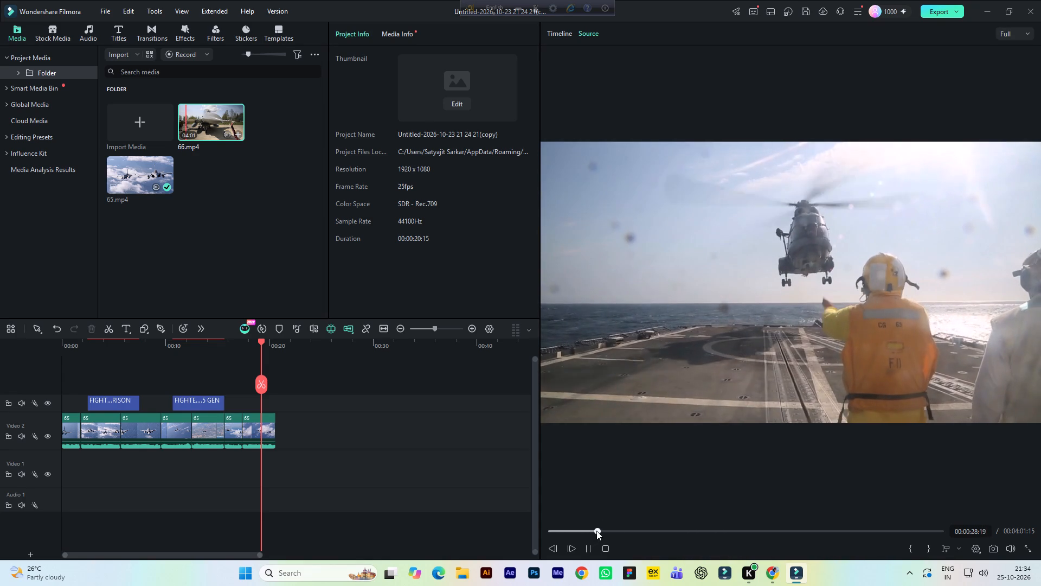
click(606, 531)
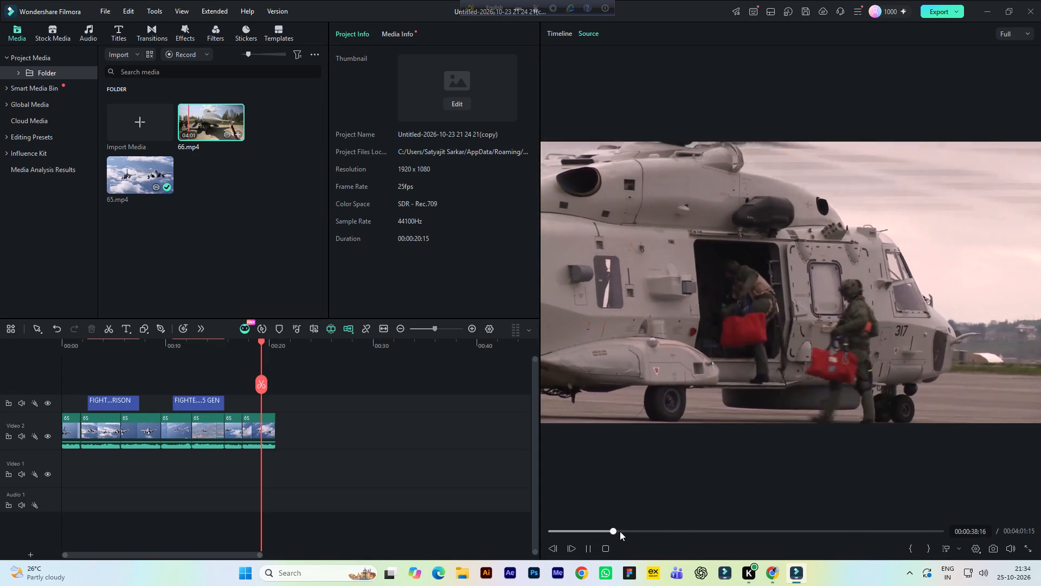
click(621, 531)
key(space)
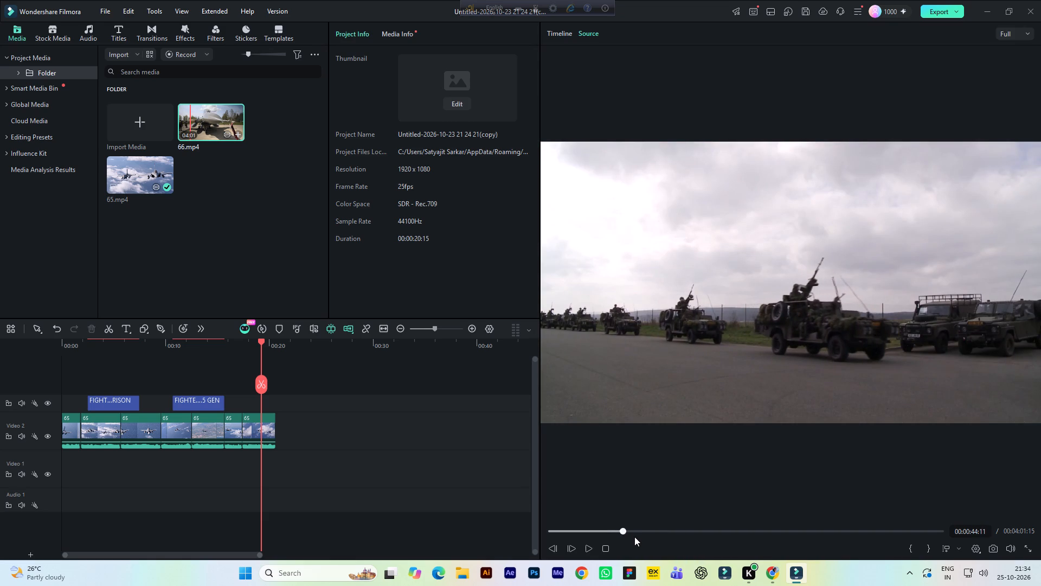
Mark the in point of 66.mp4 at the first frame of the propeller plane's take-off shot, at about 40 seconds.
click(620, 533)
click(615, 530)
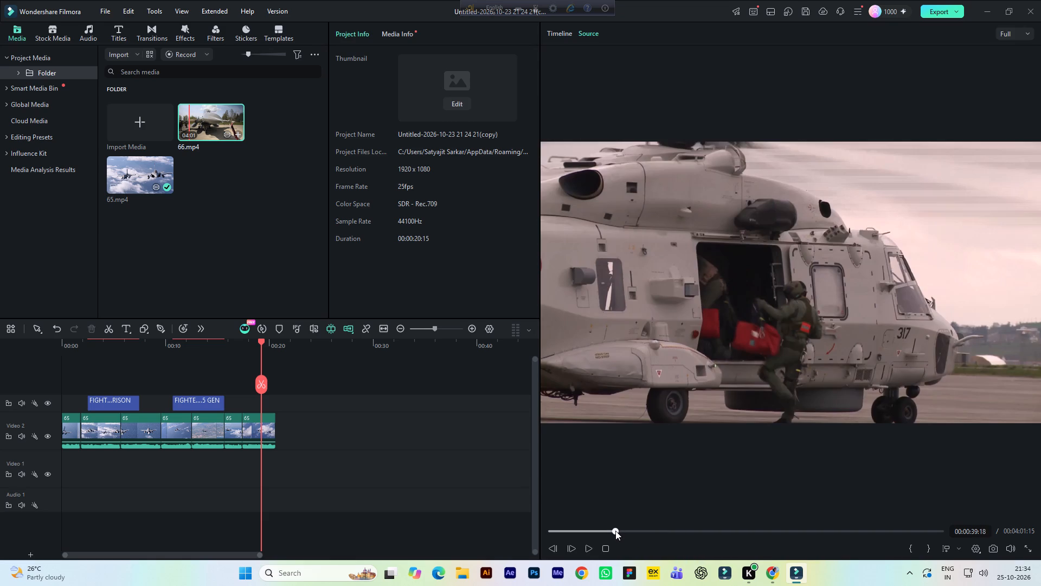
key(space)
key(space)
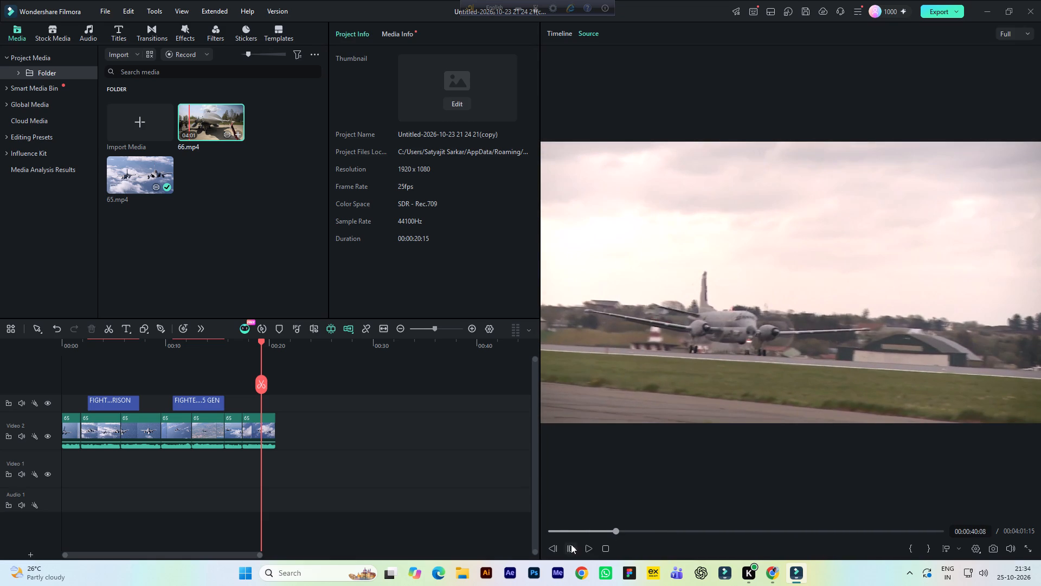
triple_click(555, 548)
triple_click(555, 548)
triple_click(554, 545)
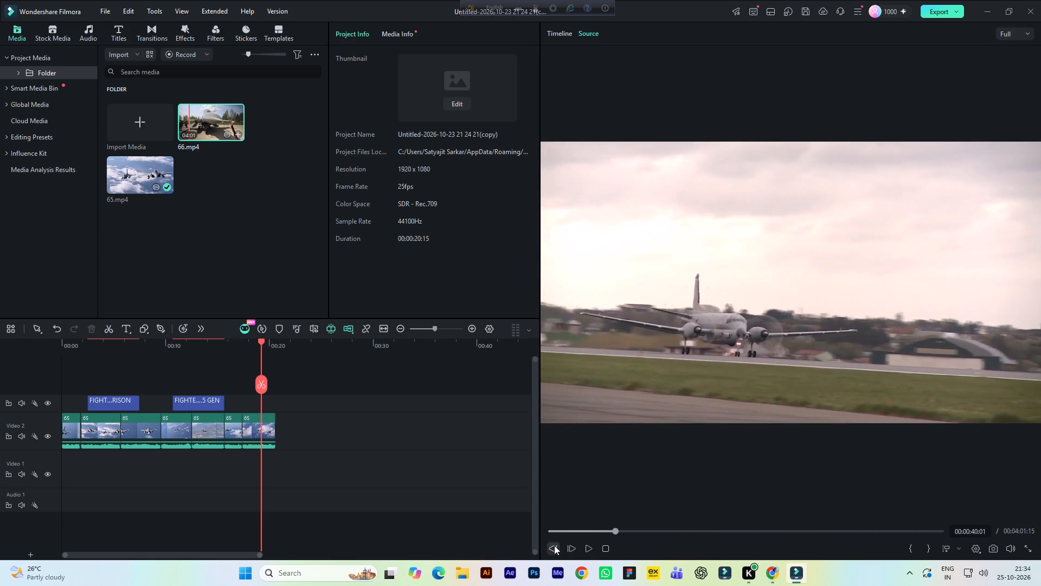
double_click(554, 545)
double_click(570, 546)
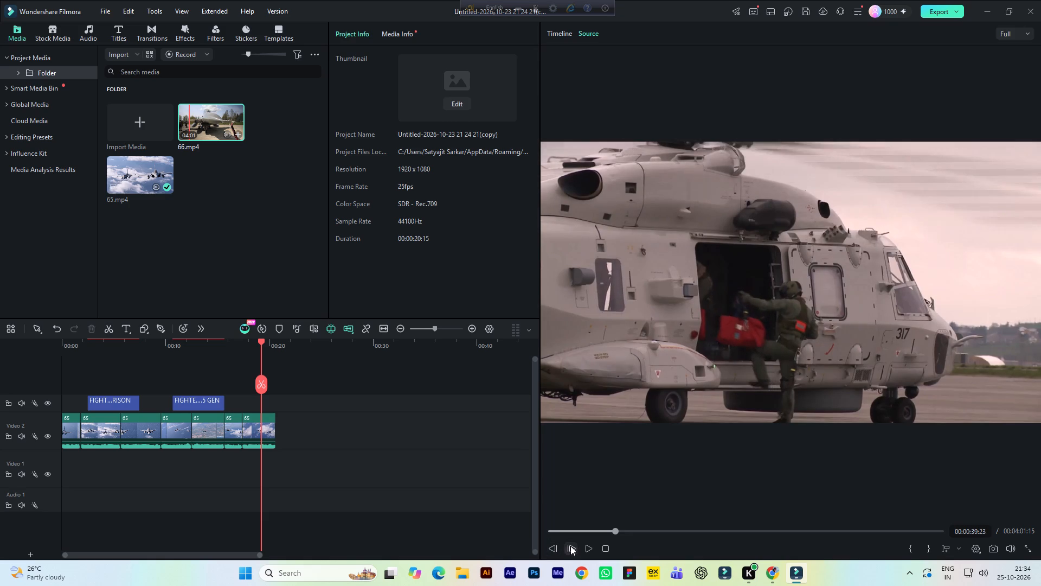
click(910, 553)
Mark the out point of 66.mp4 at 00:00:43:24, the plane shot's last frame before the military vehicles.
key(space)
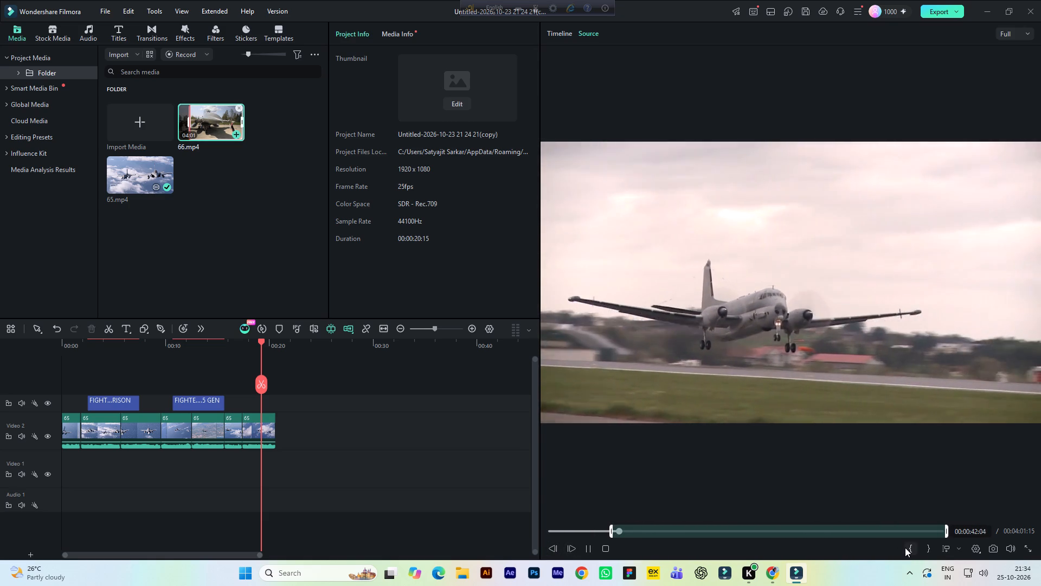
key(space)
key(space)
key(space)
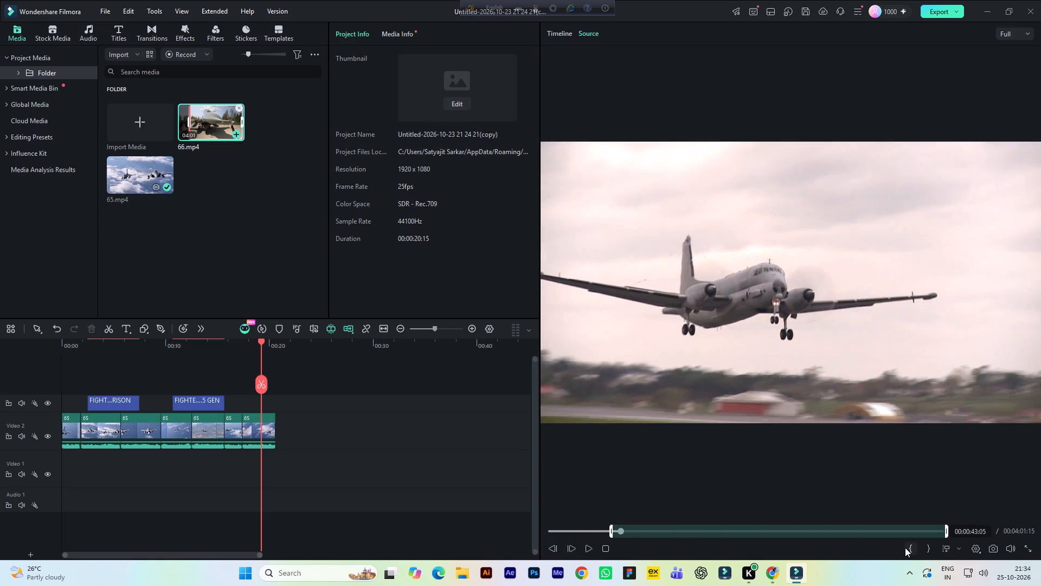
key(space)
key(space)
key(space)
key(space)
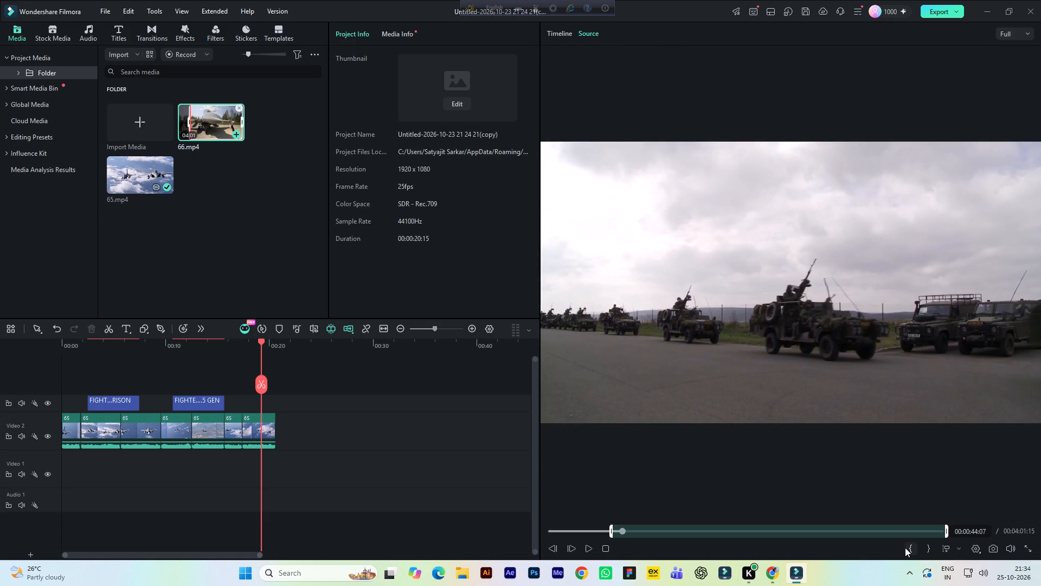
triple_click(553, 549)
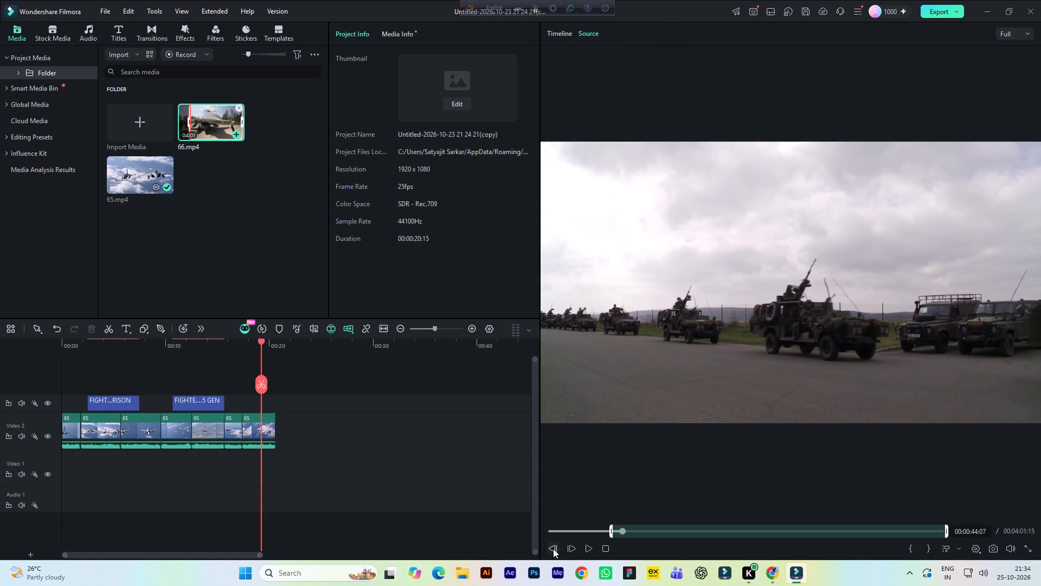
triple_click(553, 549)
click(553, 550)
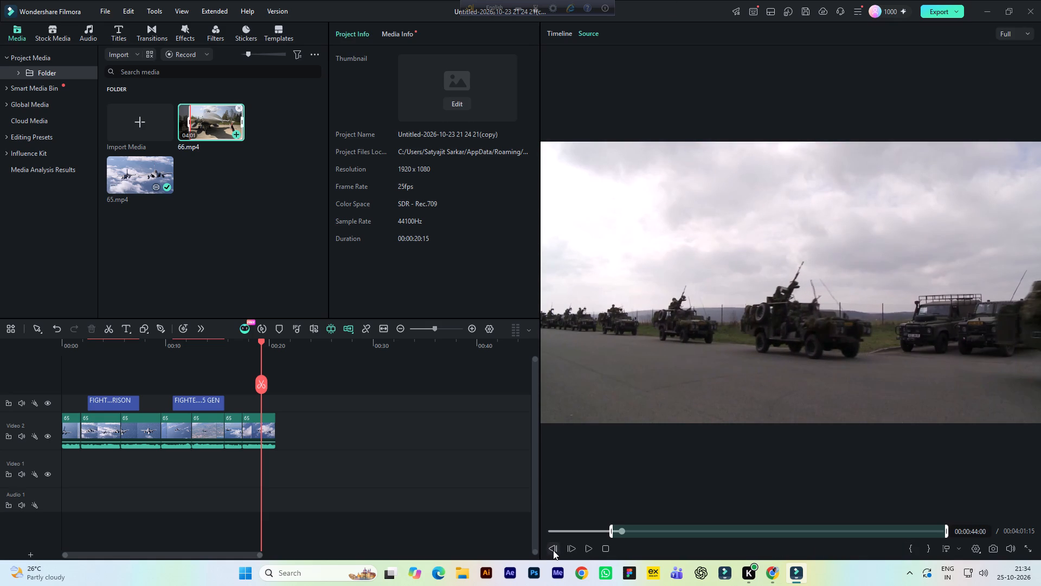
drag(553, 552, 547, 559)
triple_click(553, 550)
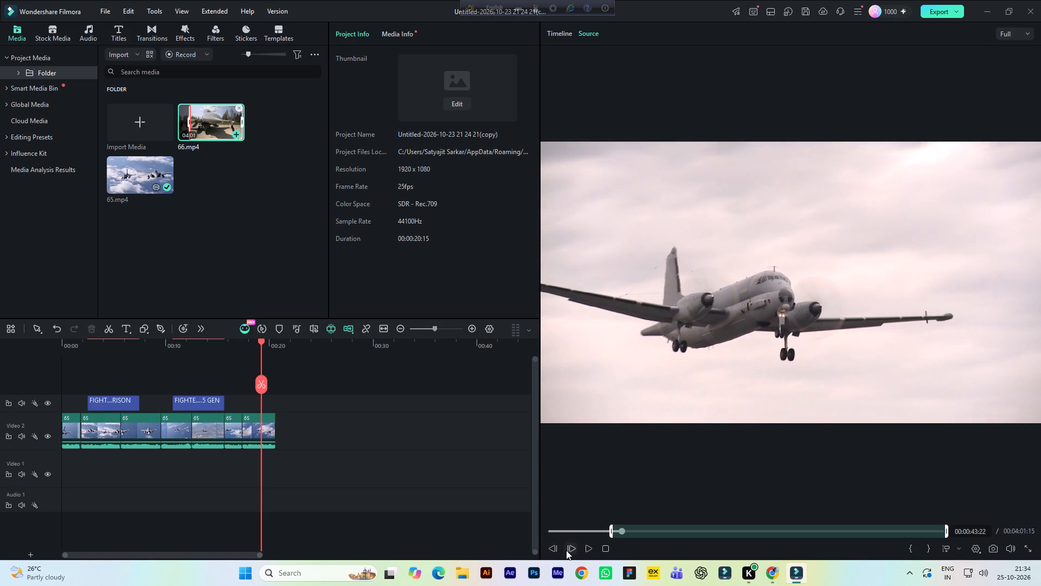
triple_click(573, 550)
click(573, 550)
click(556, 549)
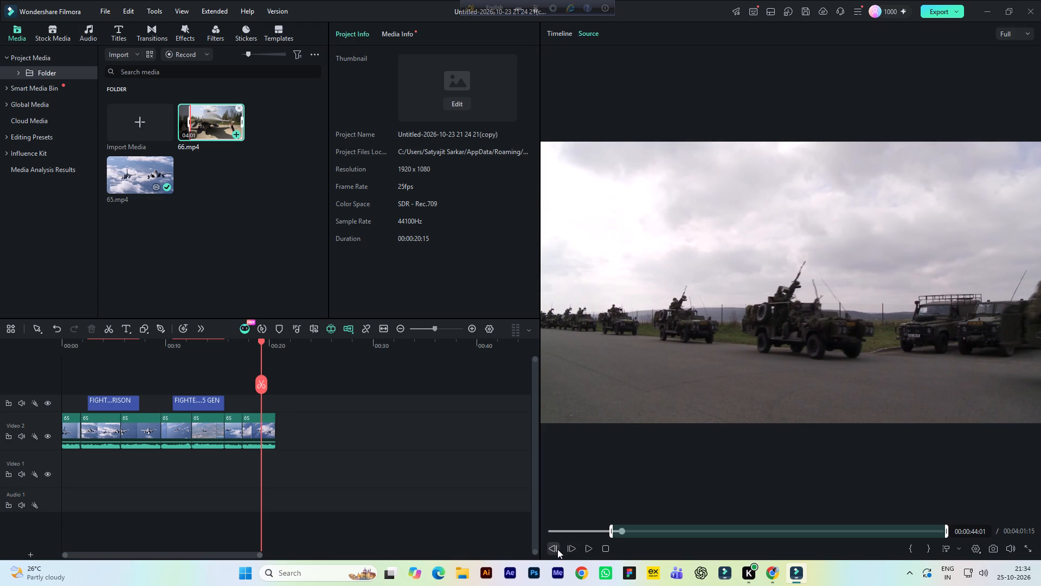
click(557, 549)
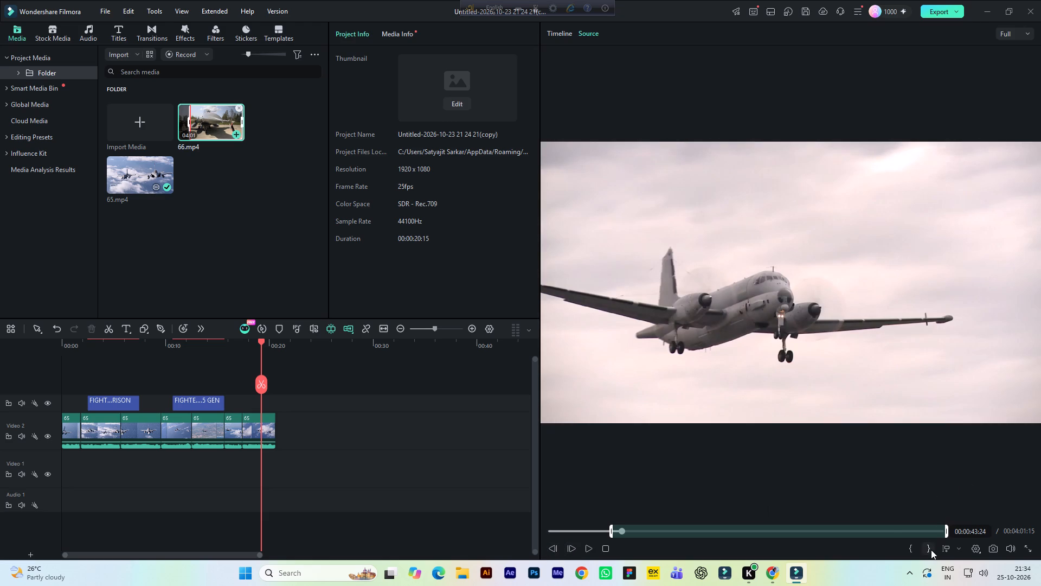
click(929, 549)
Place the marked section of 66.mp4 on the Video 2 track directly after the last clip and play it back.
drag(786, 314, 686, 351)
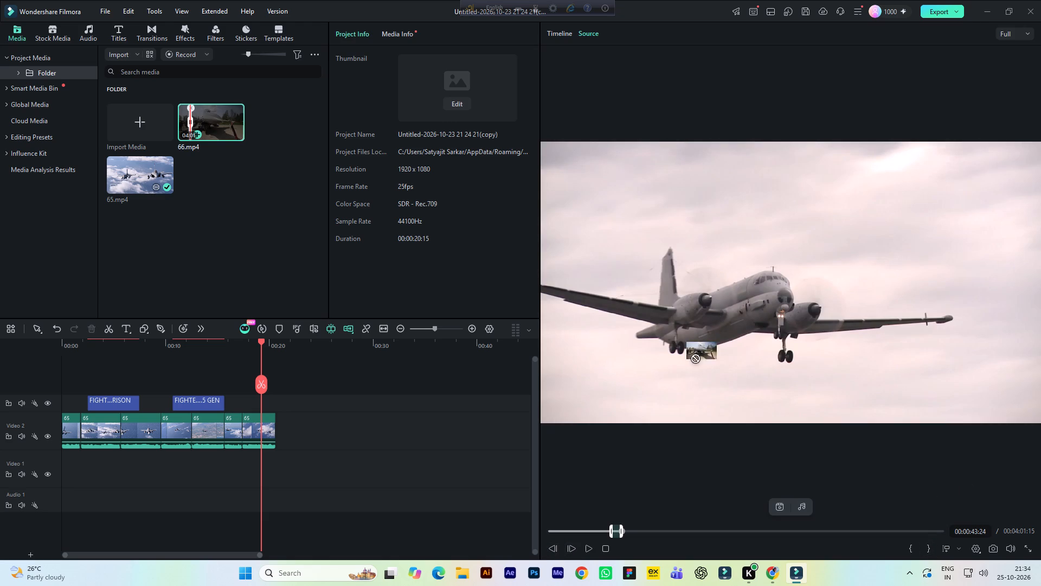
drag(686, 351, 316, 425)
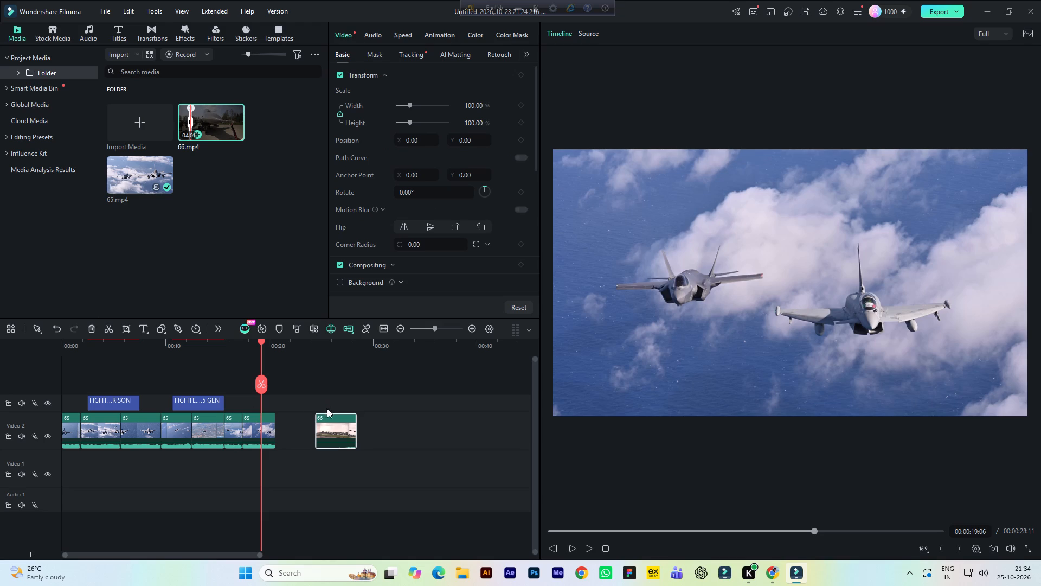
drag(325, 430, 288, 425)
key(space)
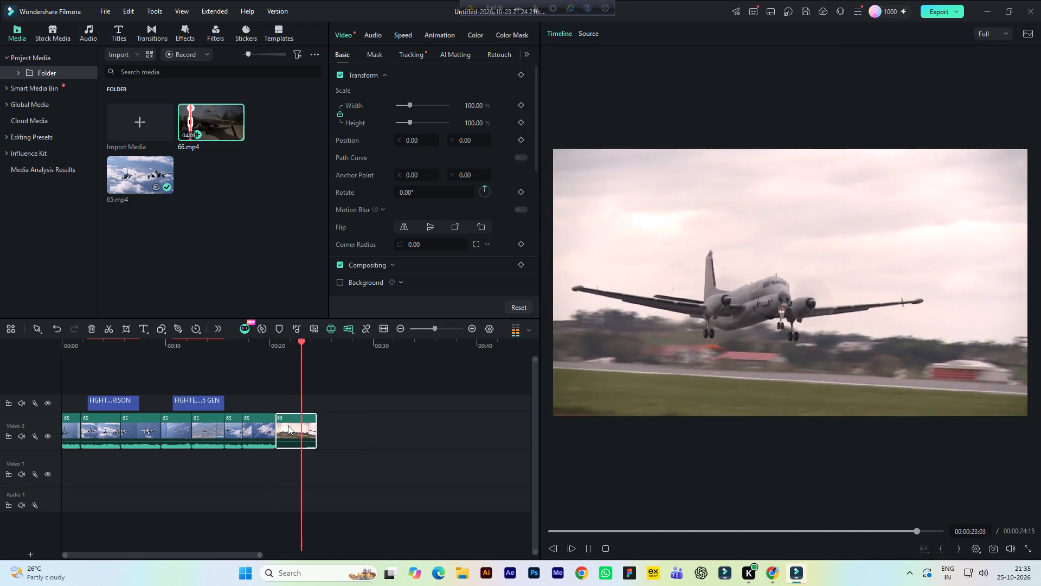
key(space)
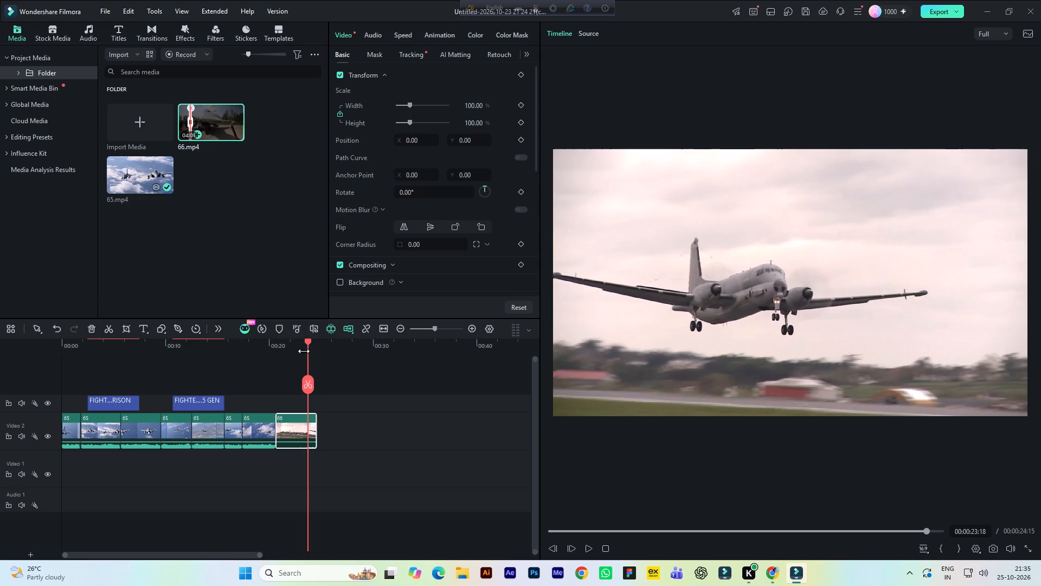
Colour-grade the propeller plane clip with brightness 11, contrast 4, saturation 43, vibrance 19 and tint -1, and save the project.
click(284, 345)
click(297, 425)
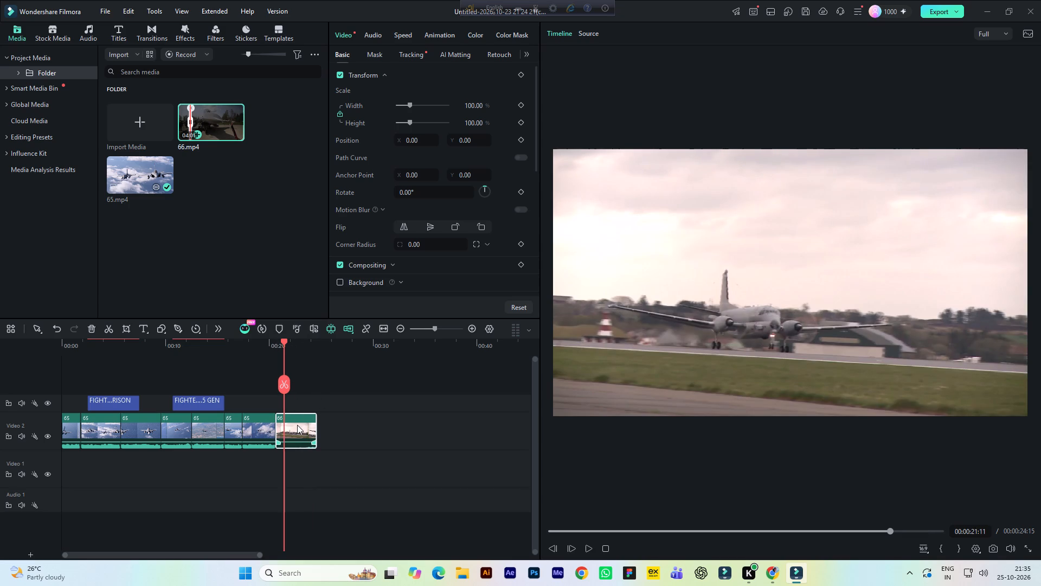
click(479, 38)
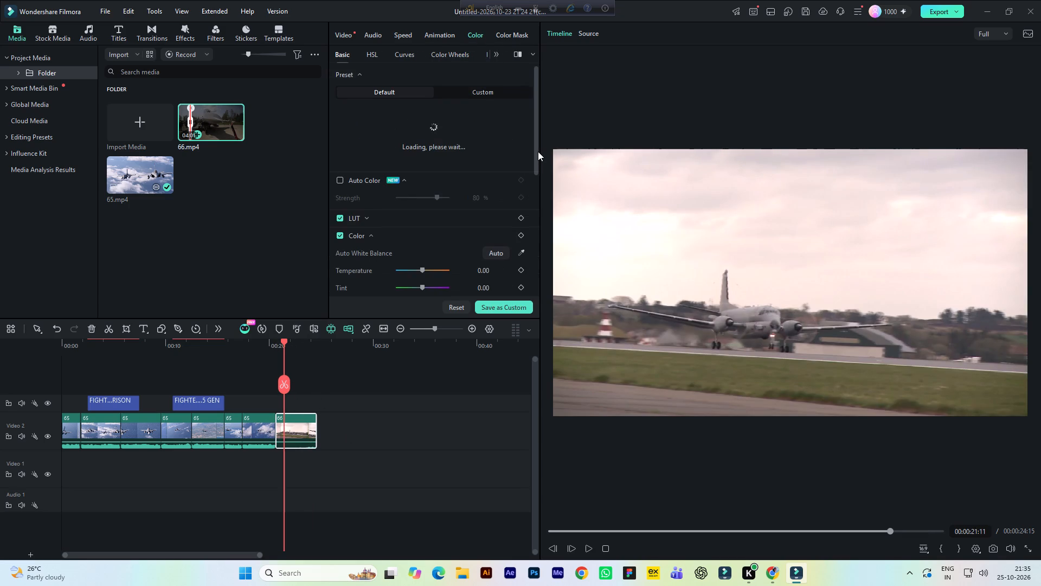
drag(538, 151, 532, 230)
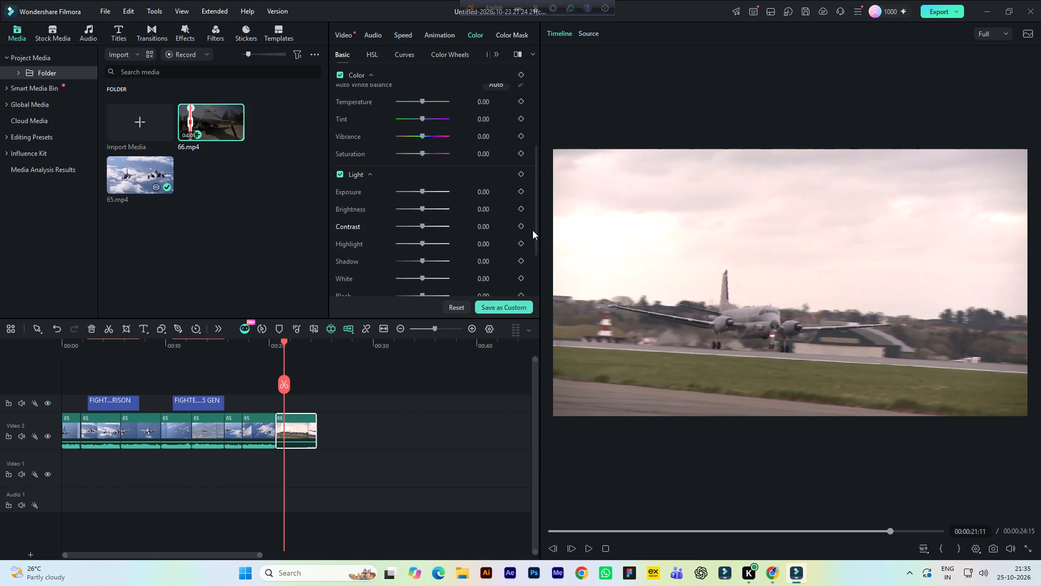
click(478, 207)
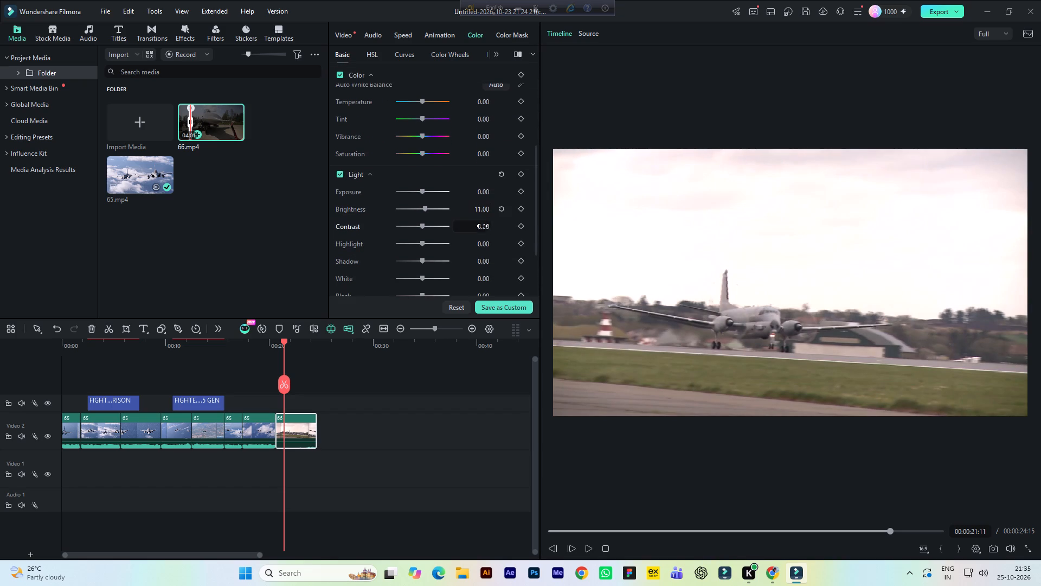
click(483, 228)
click(484, 154)
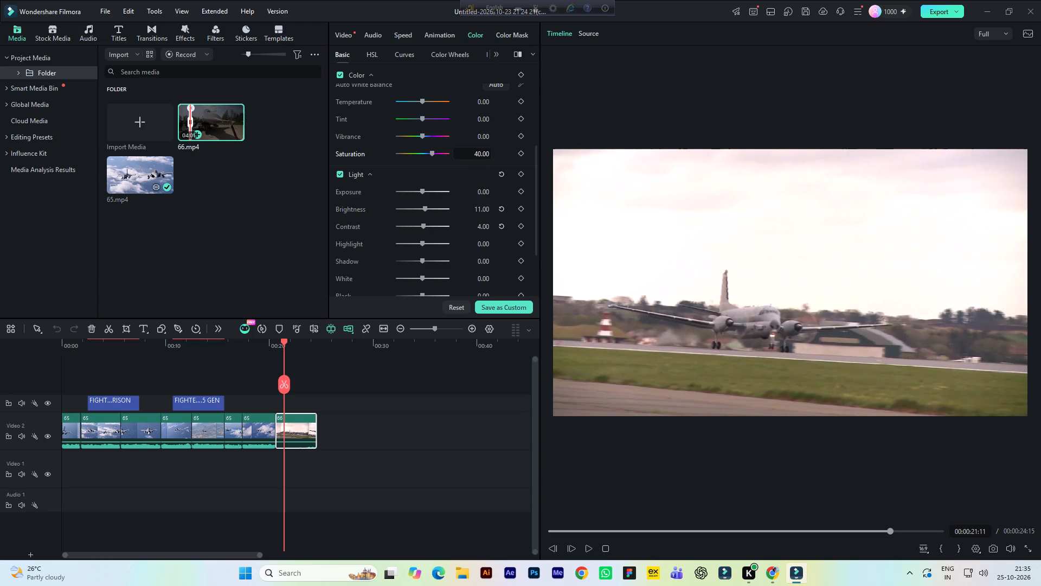
click(480, 136)
click(484, 122)
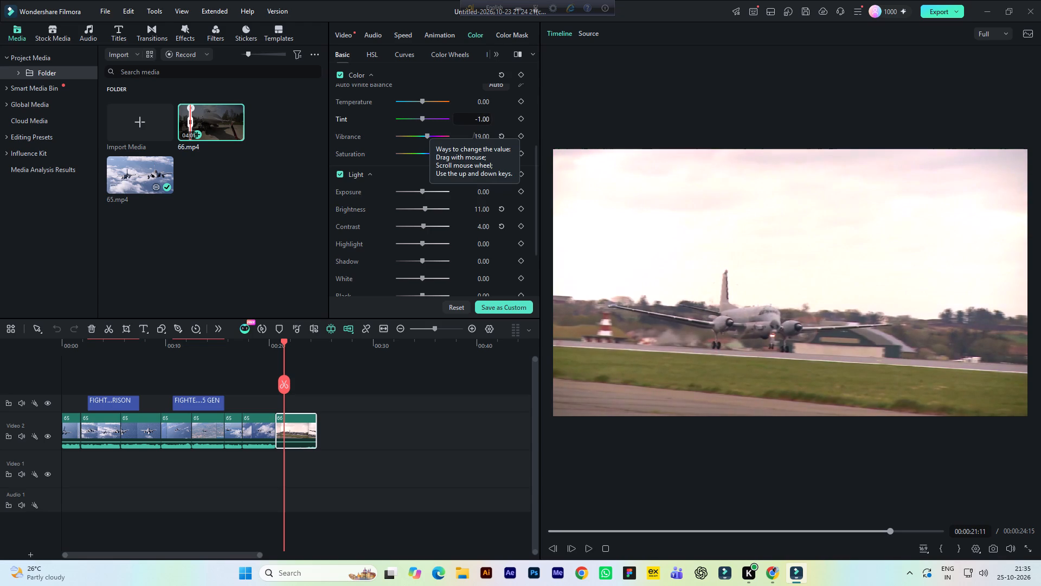
key(ctrl+s)
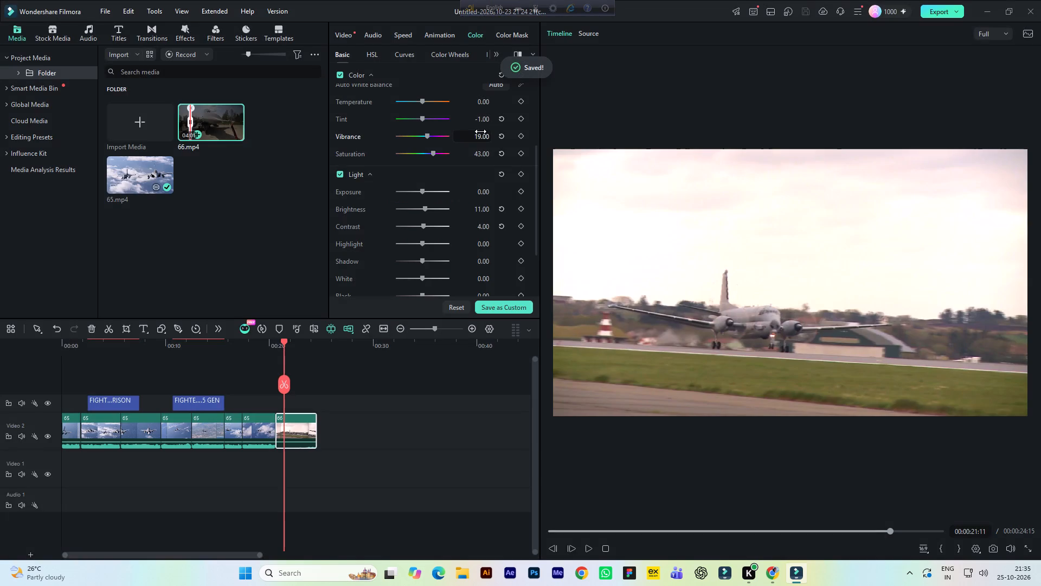
Play back the timeline through the graded plane clip and resume 66.mp4 briefly in the source preview.
click(265, 343)
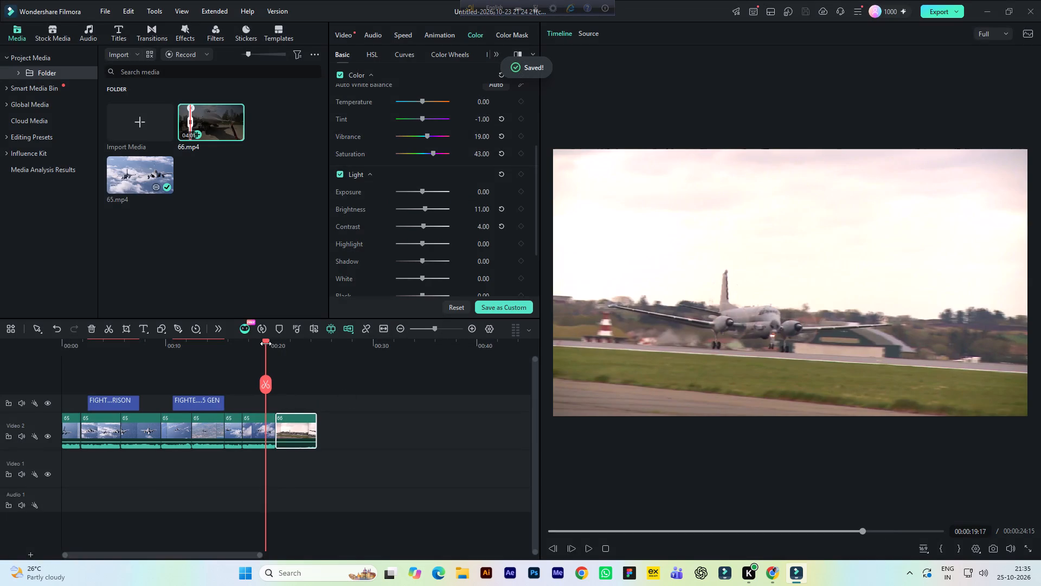
key(space)
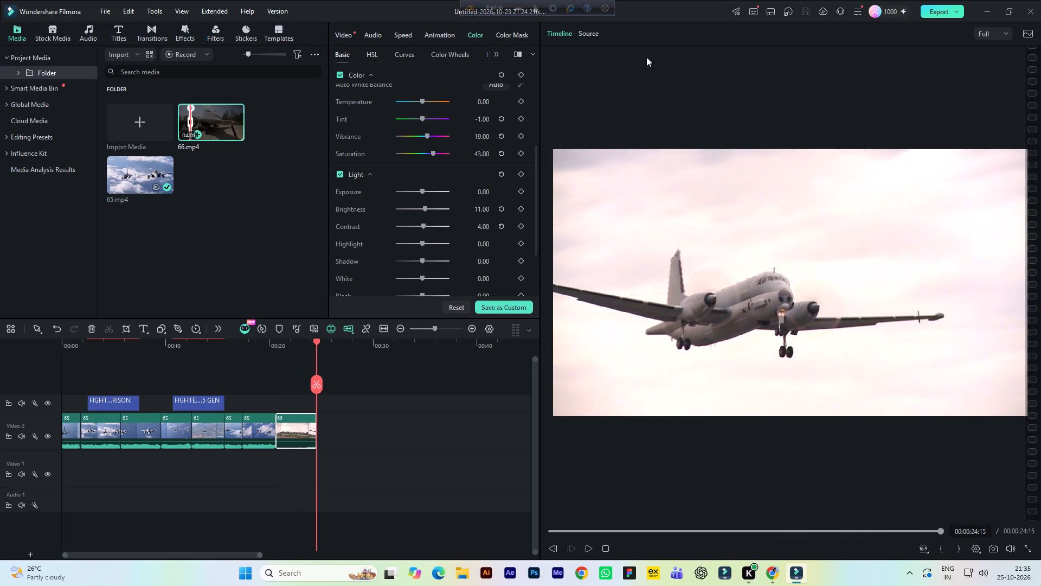
click(587, 36)
key(space)
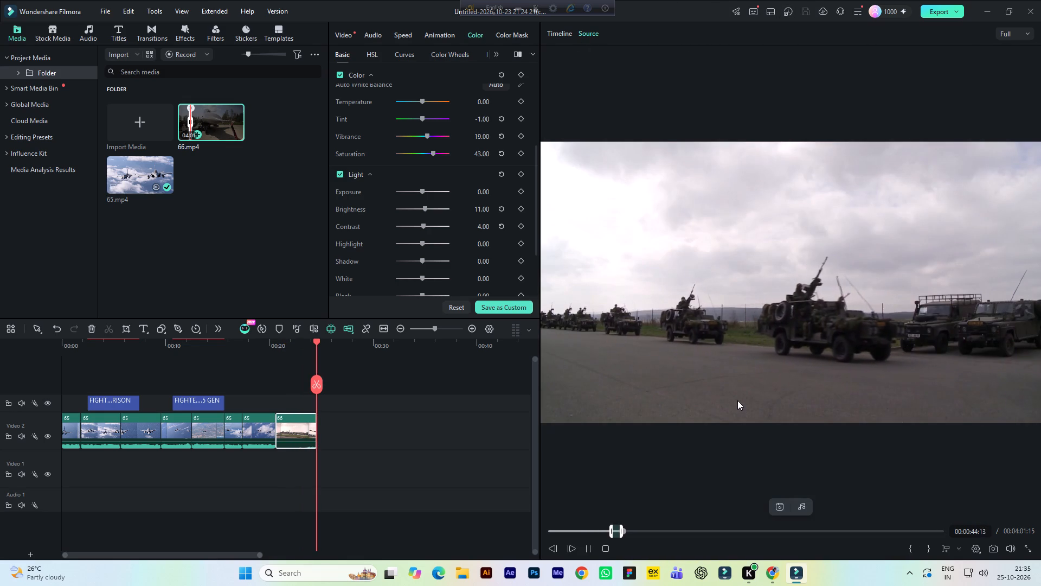
key(space)
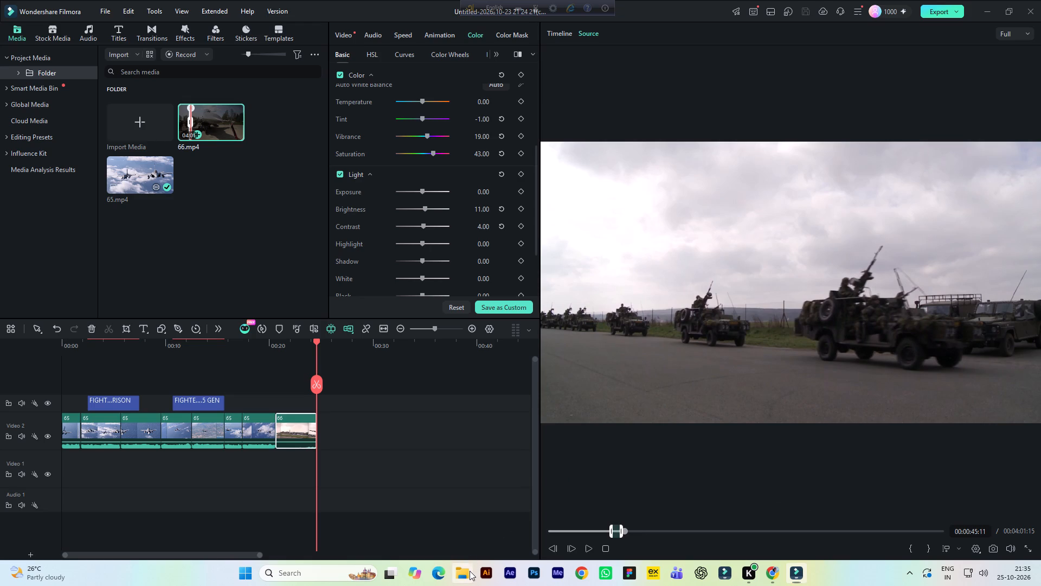
Check the AAAA folder in Downloads in File Explorer and replay the end of the graded plane clip in Filmora.
click(470, 571)
click(83, 146)
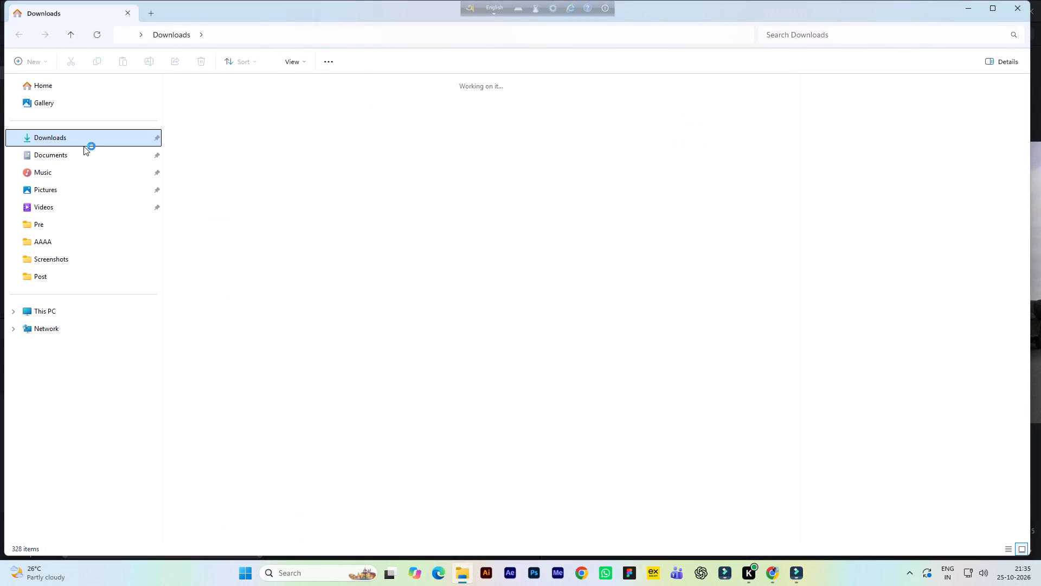
double_click(268, 136)
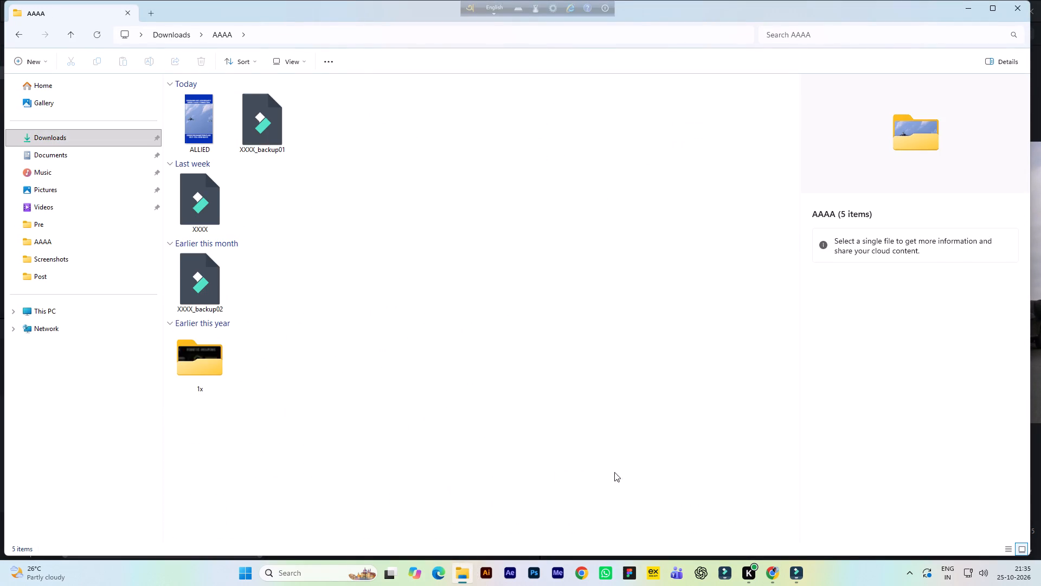
click(799, 572)
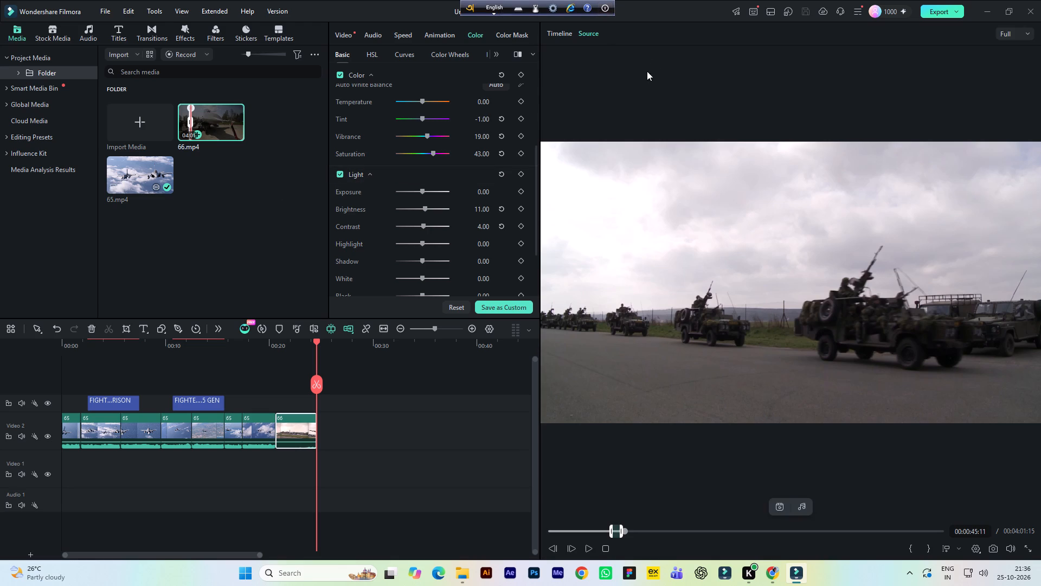
click(285, 215)
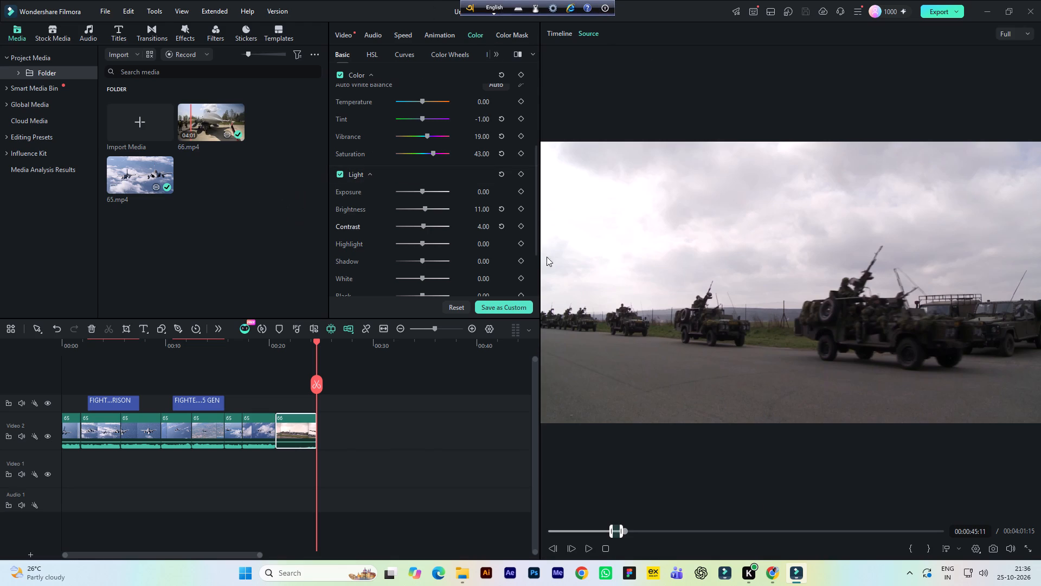
click(300, 345)
key(space)
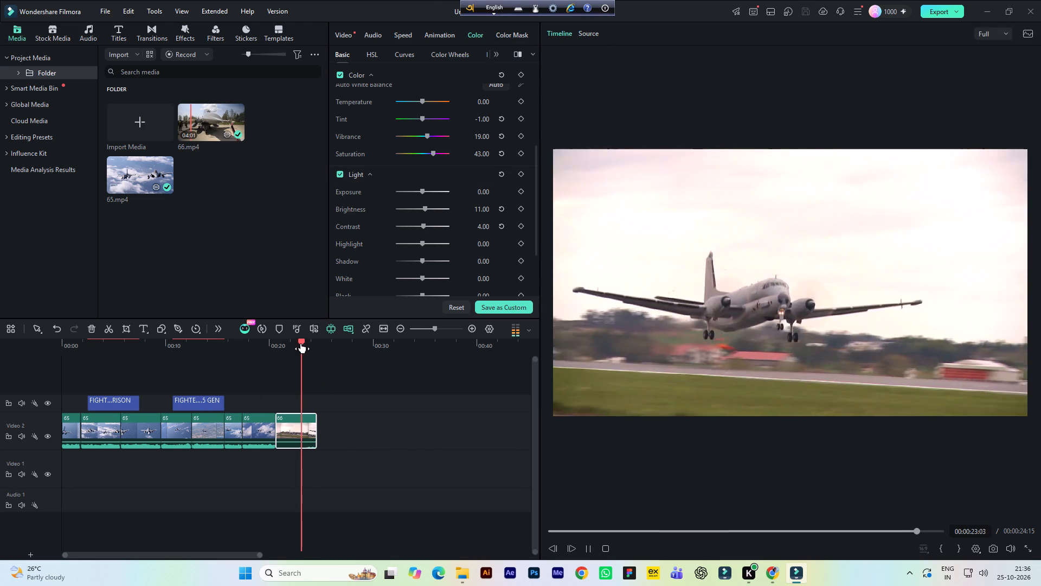
key(space)
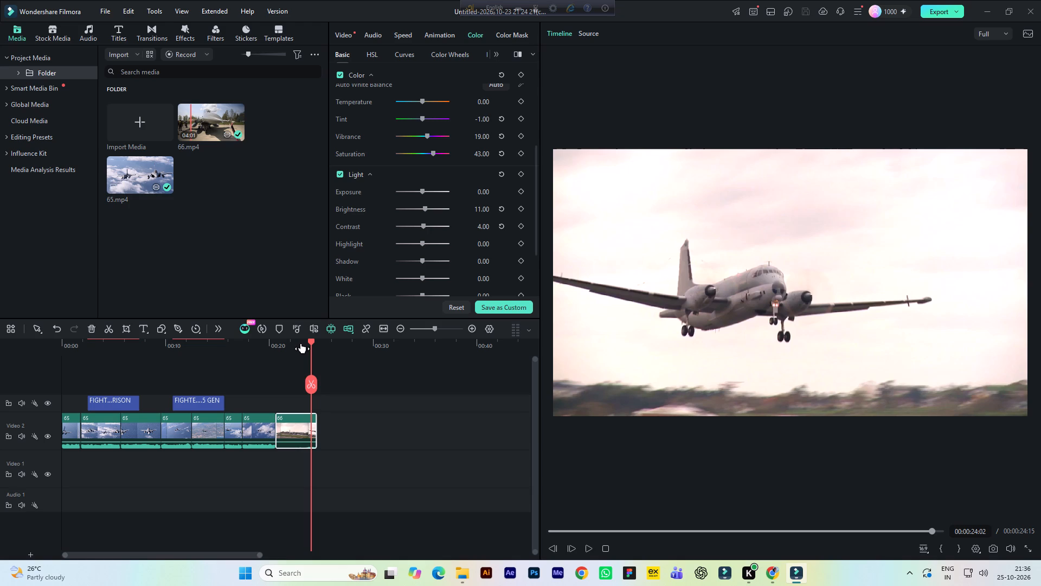
click(464, 567)
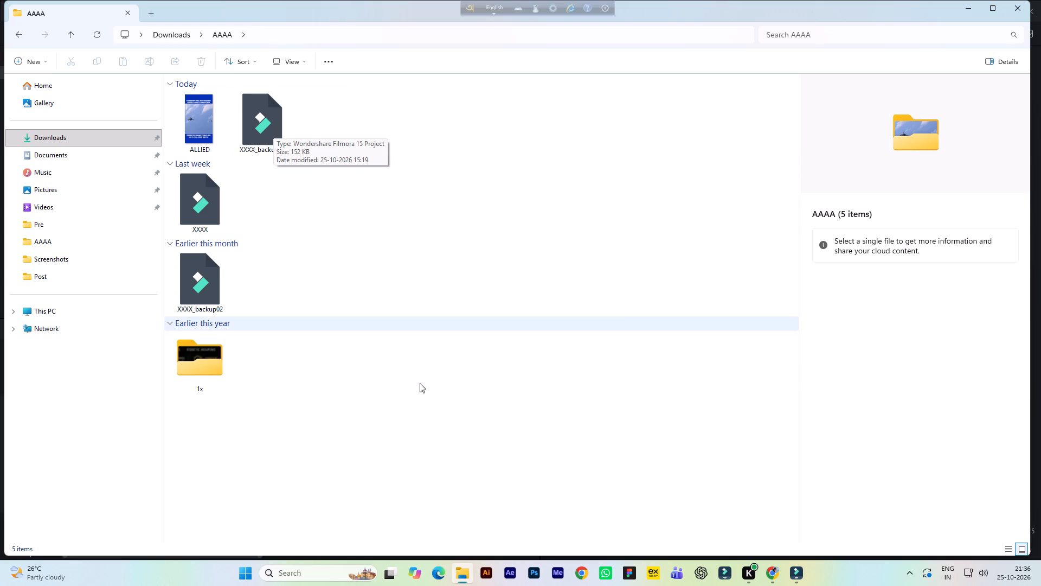
click(417, 409)
click(794, 572)
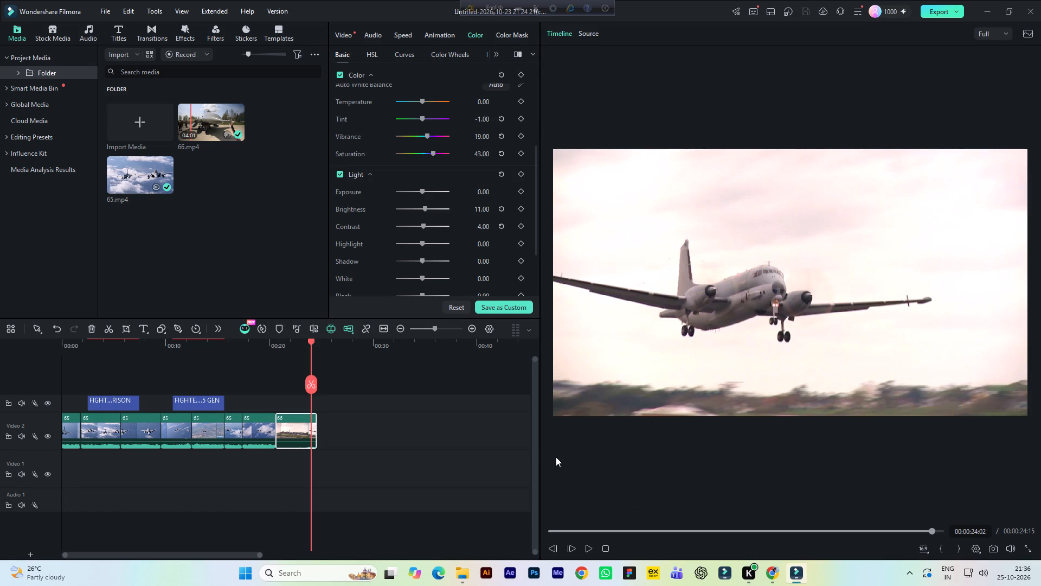
Skim 66.mp4 from 45 seconds to about 1:04 in the source preview for further aircraft shots.
click(594, 31)
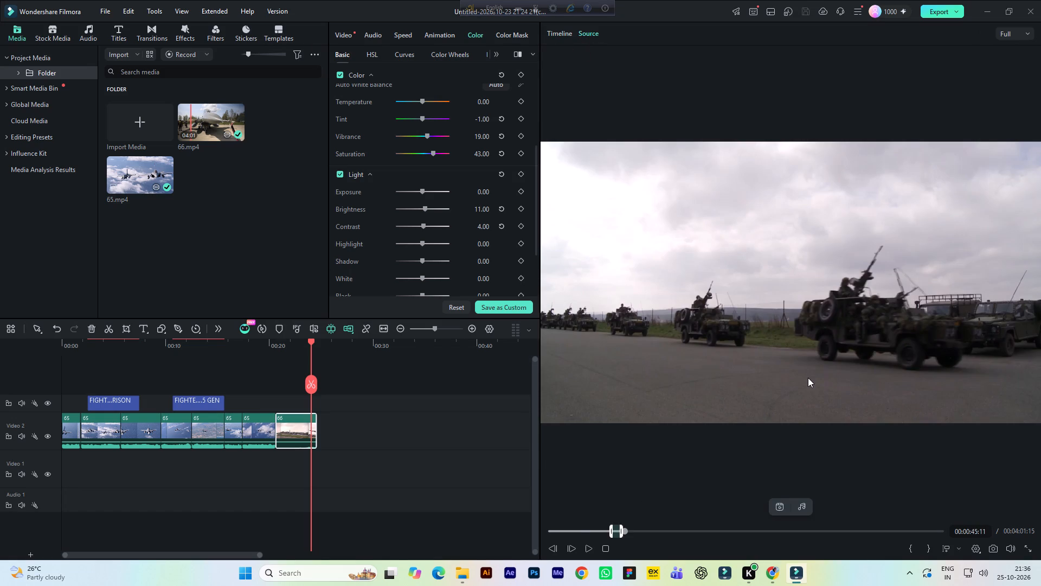
key(space)
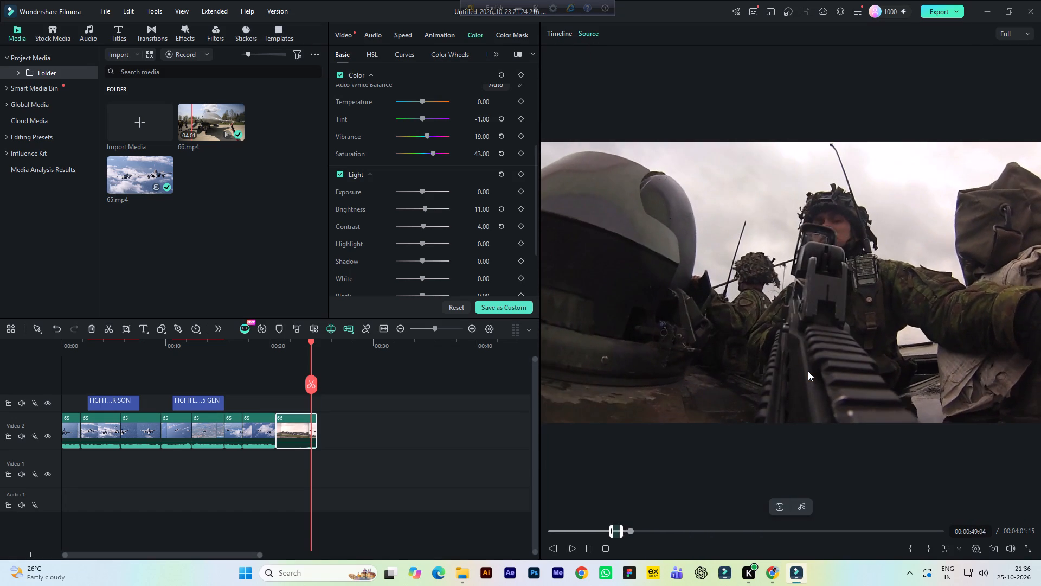
key(space)
key(space)
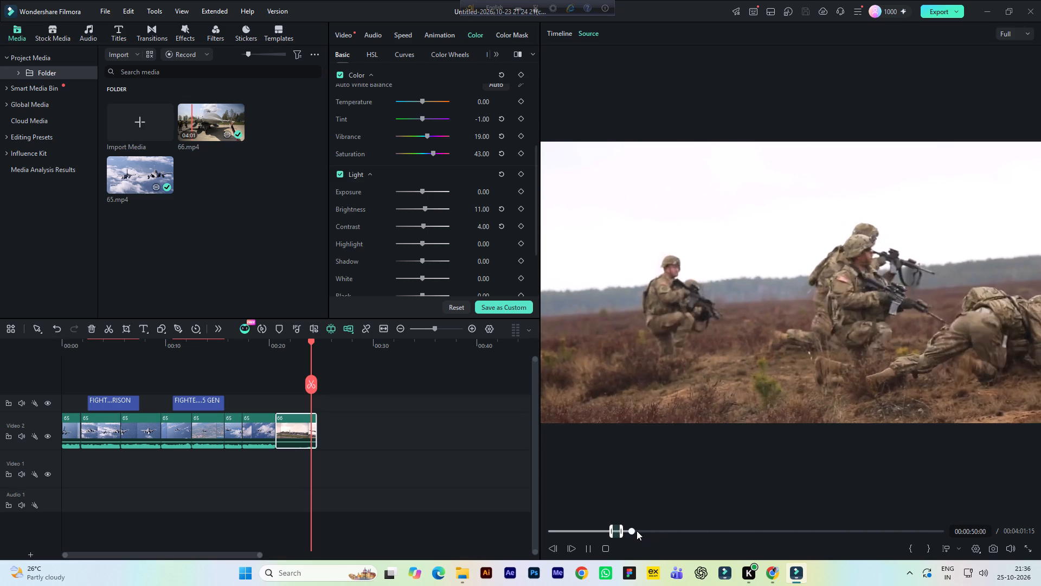
click(637, 530)
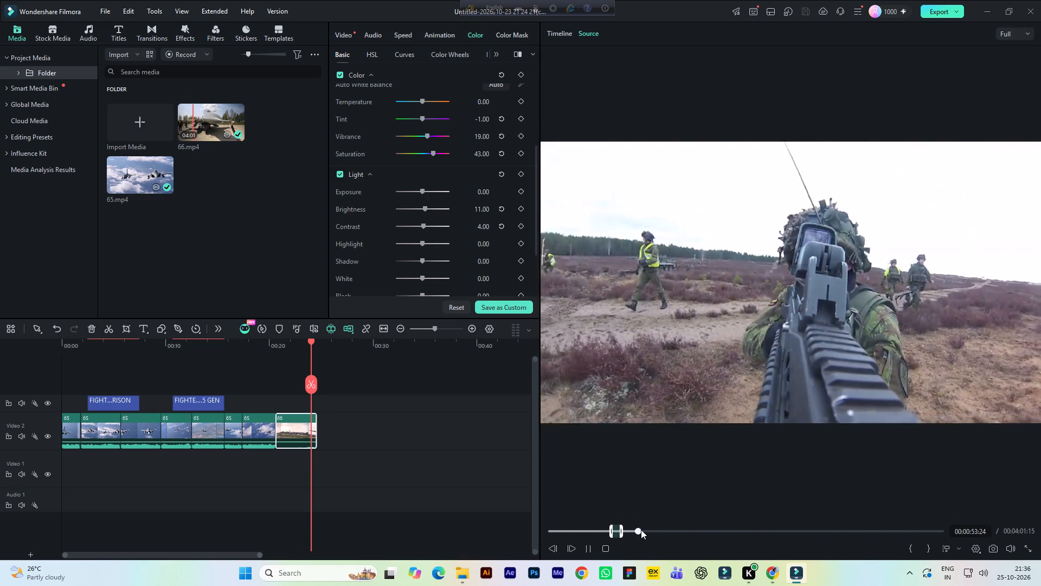
click(644, 530)
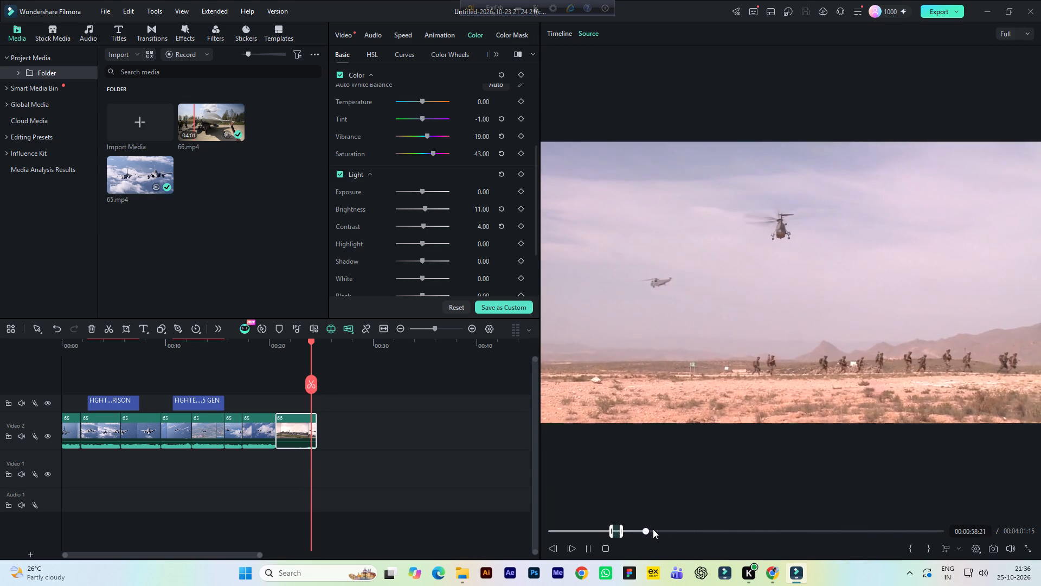
click(653, 529)
key(space)
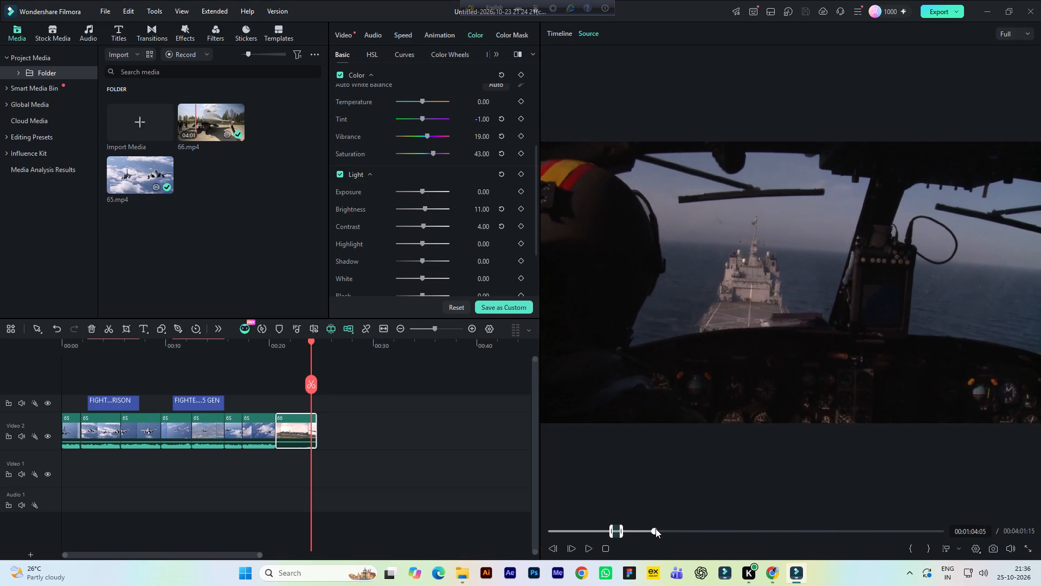
Mark the in point of 66.mp4 at 00:00:59:15, at the start of the close-up helicopter shot.
click(652, 530)
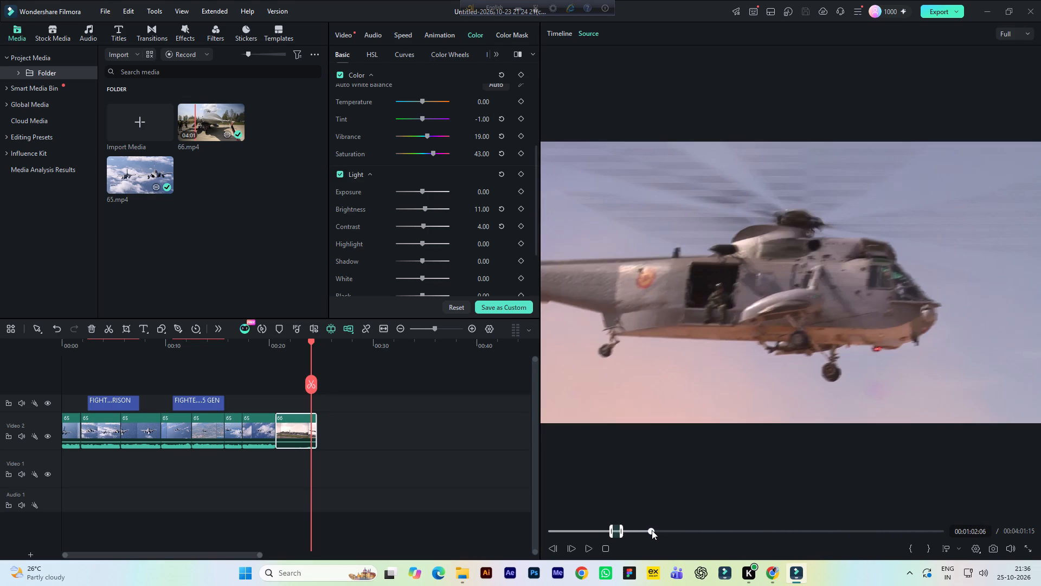
key(space)
key(space)
click(645, 529)
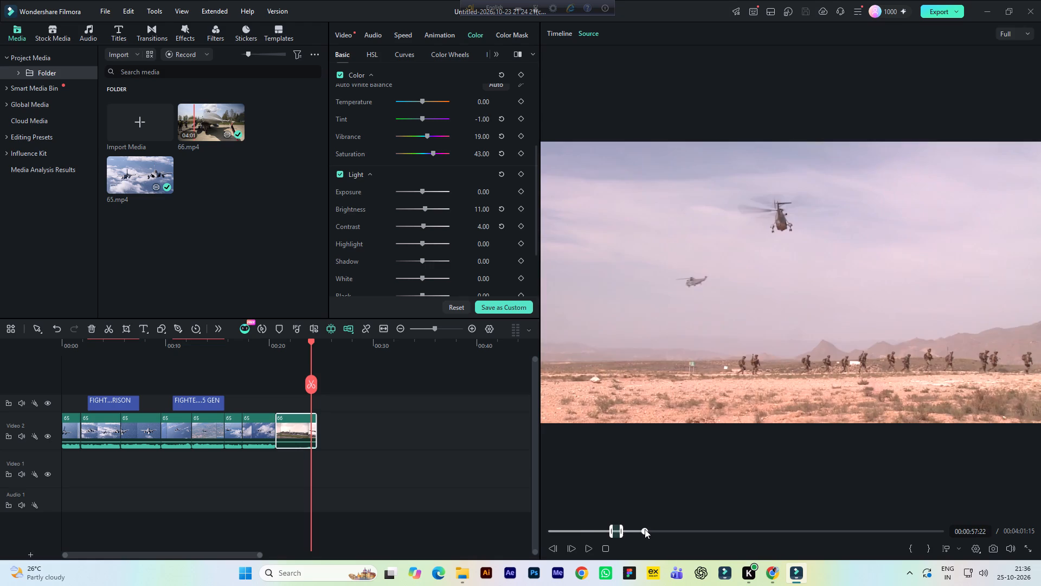
key(space)
key(space)
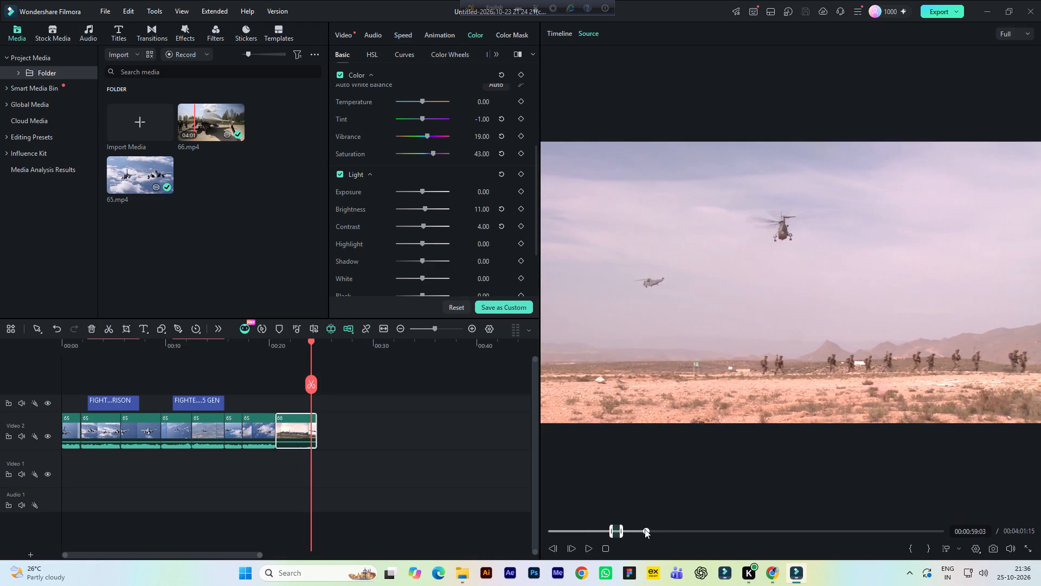
key(space)
key(space)
click(910, 550)
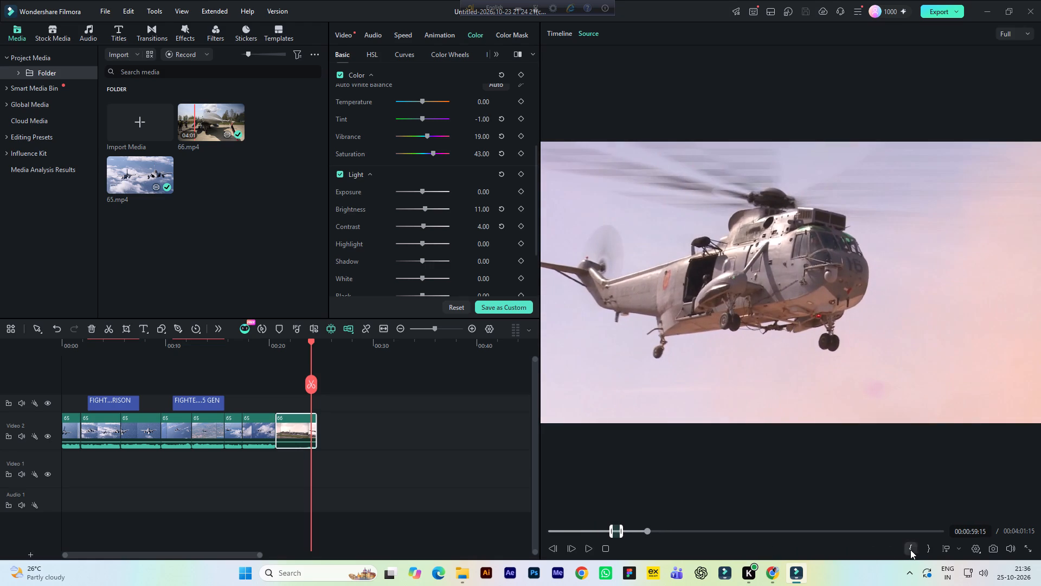
Set the out point of 66.mp4 at 00:01:05:03, on the last cockpit frame before the jet on the carrier deck.
key(space)
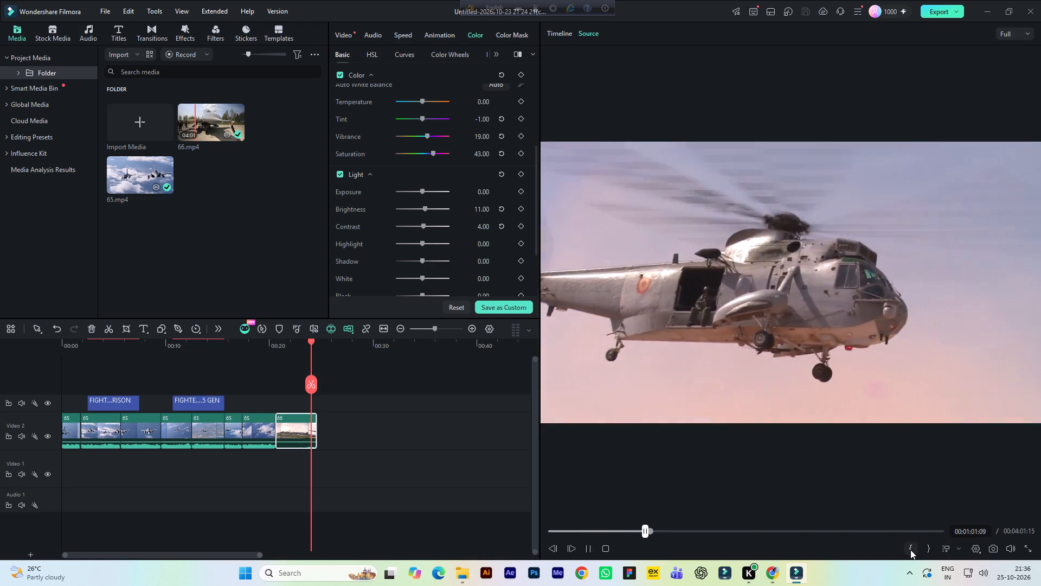
key(space)
key(space)
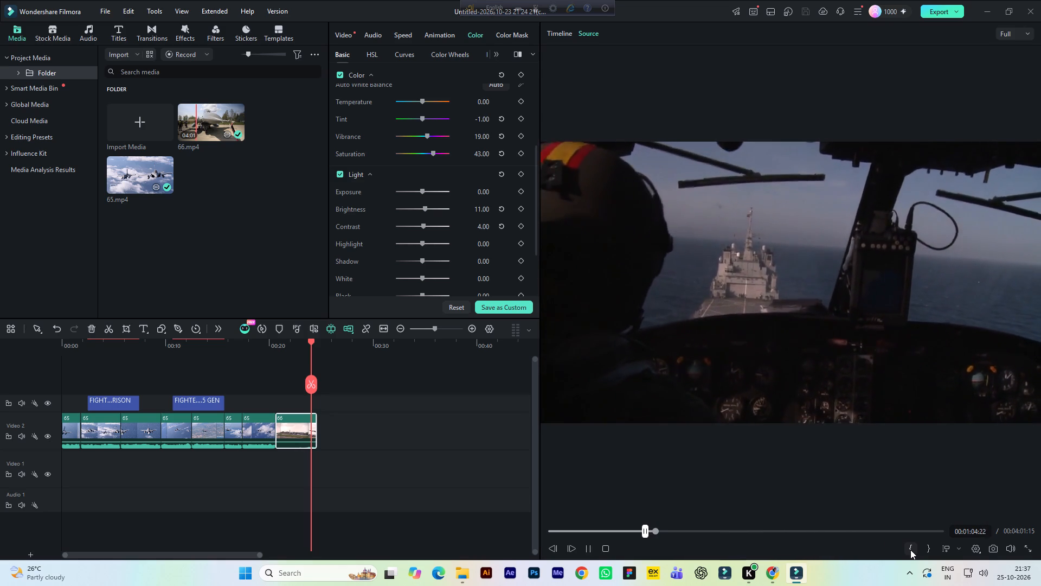
key(space)
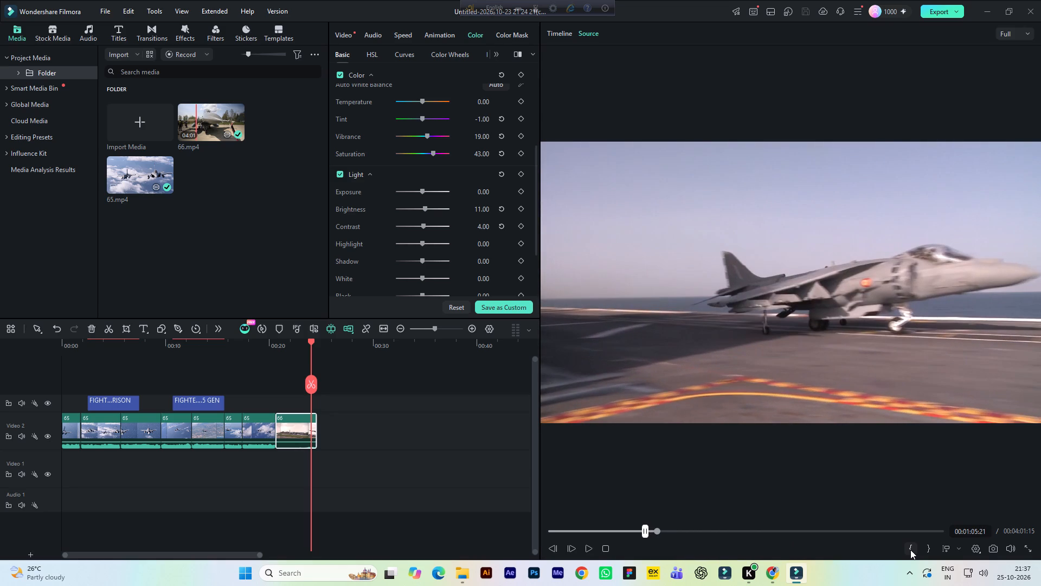
triple_click(556, 548)
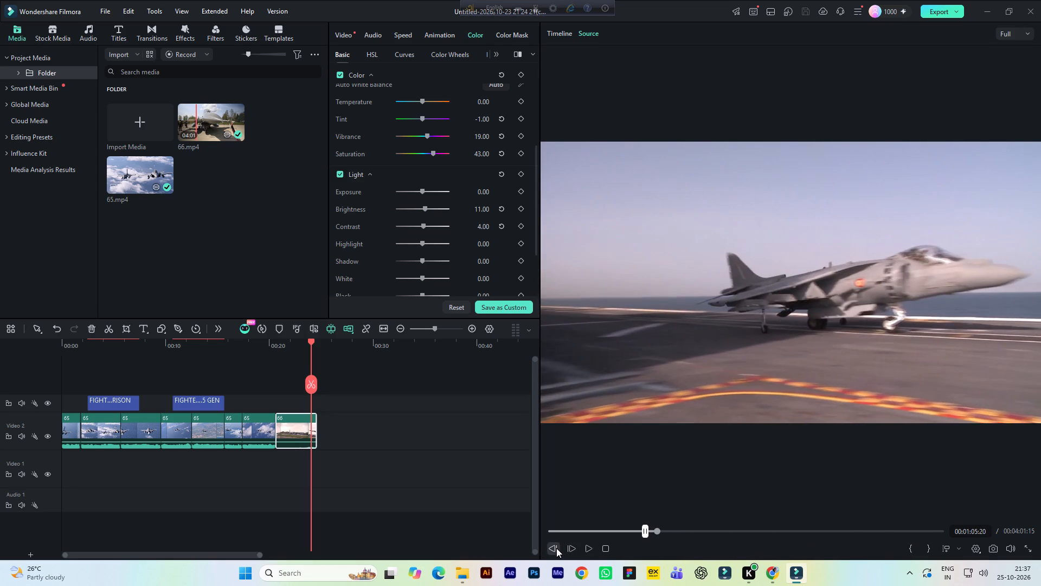
triple_click(556, 548)
triple_click(556, 548)
triple_click(556, 548)
triple_click(556, 548)
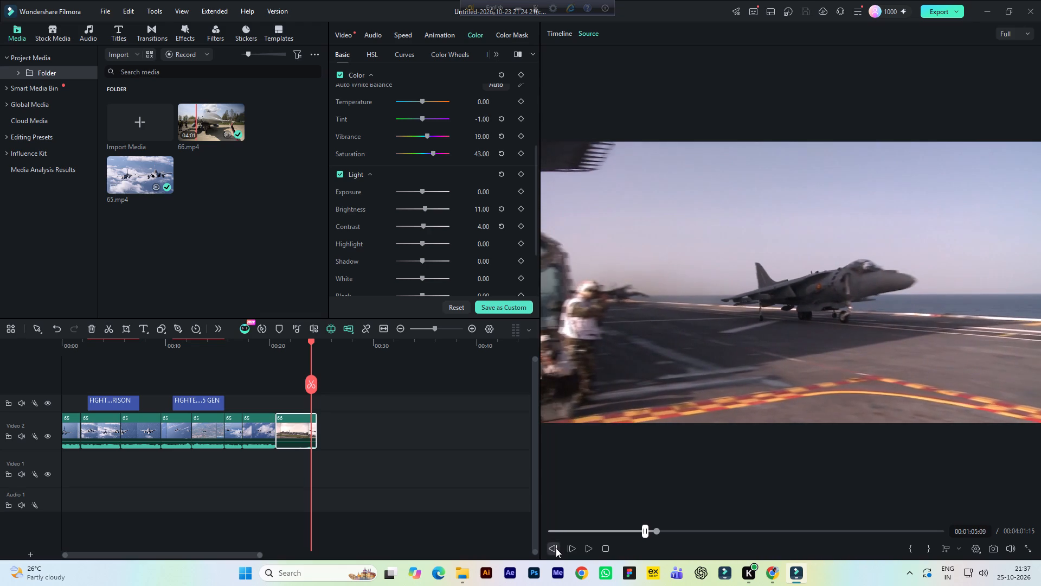
triple_click(556, 548)
double_click(556, 548)
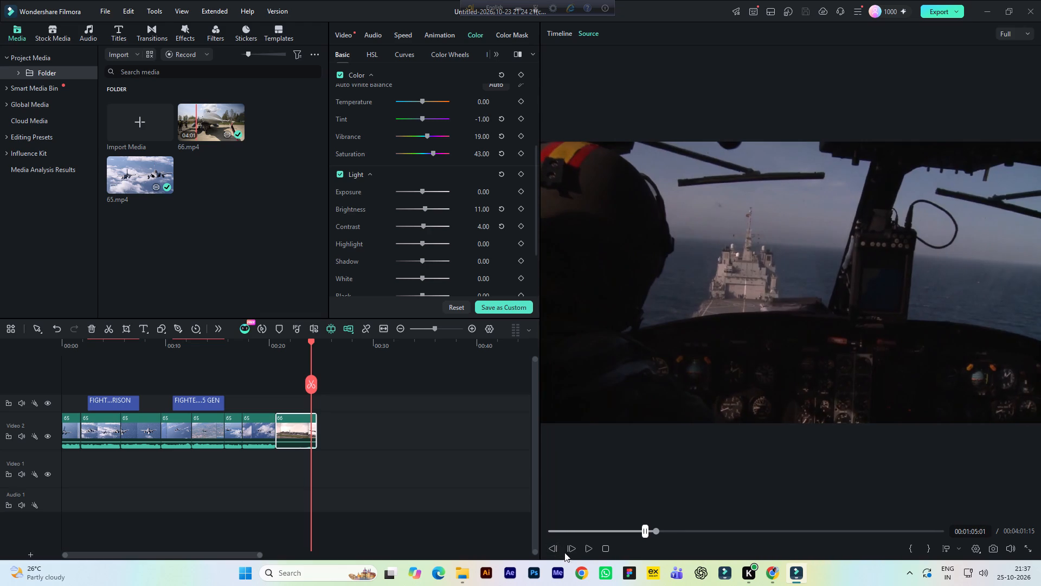
triple_click(571, 553)
click(555, 551)
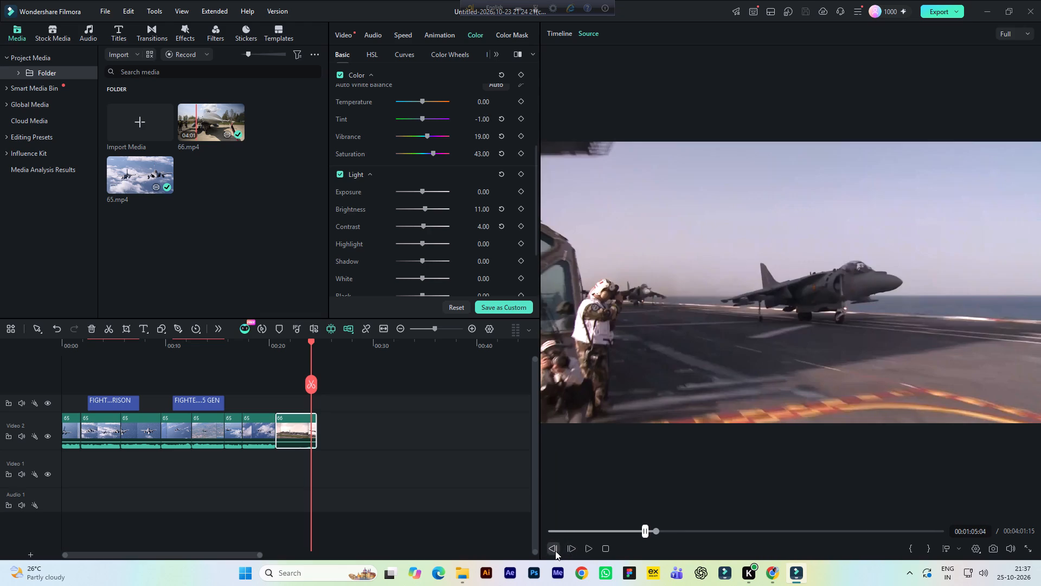
click(930, 548)
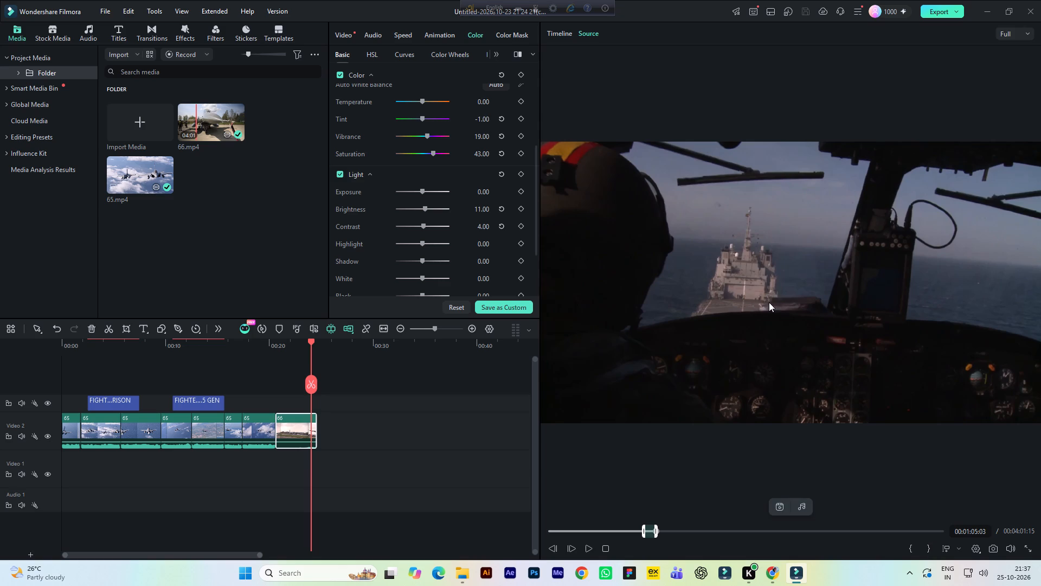
Add the marked helicopter segment to Video 2 directly after the propeller plane clip and play it through to its end.
drag(773, 300, 371, 423)
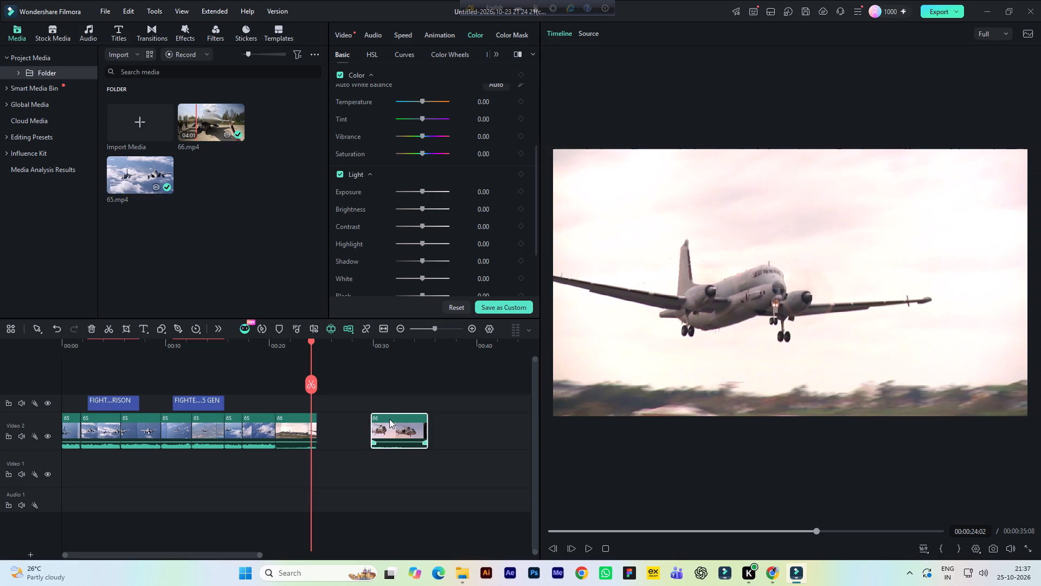
drag(388, 423, 337, 423)
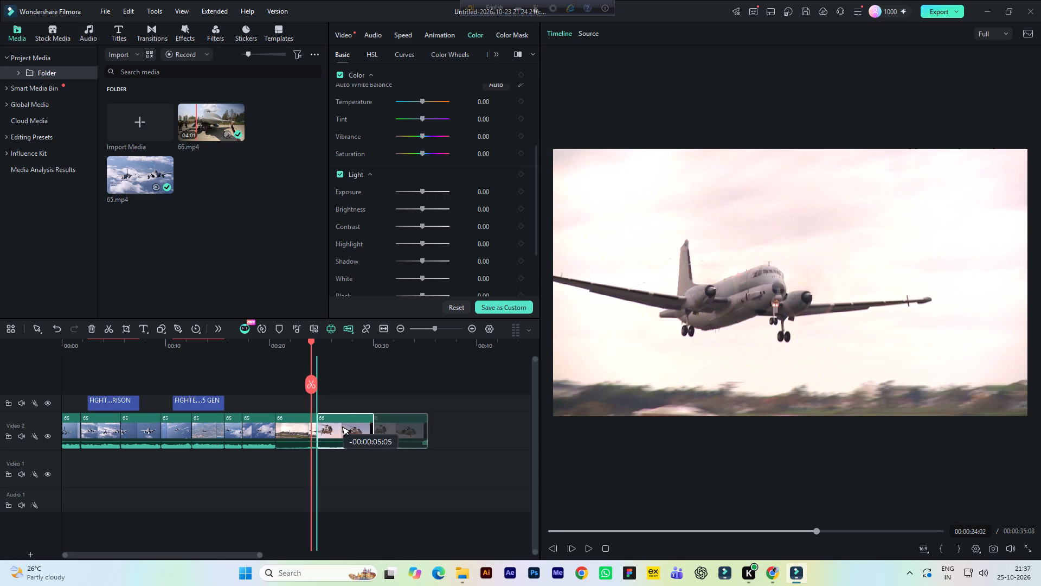
drag(337, 423, 337, 423)
key(space)
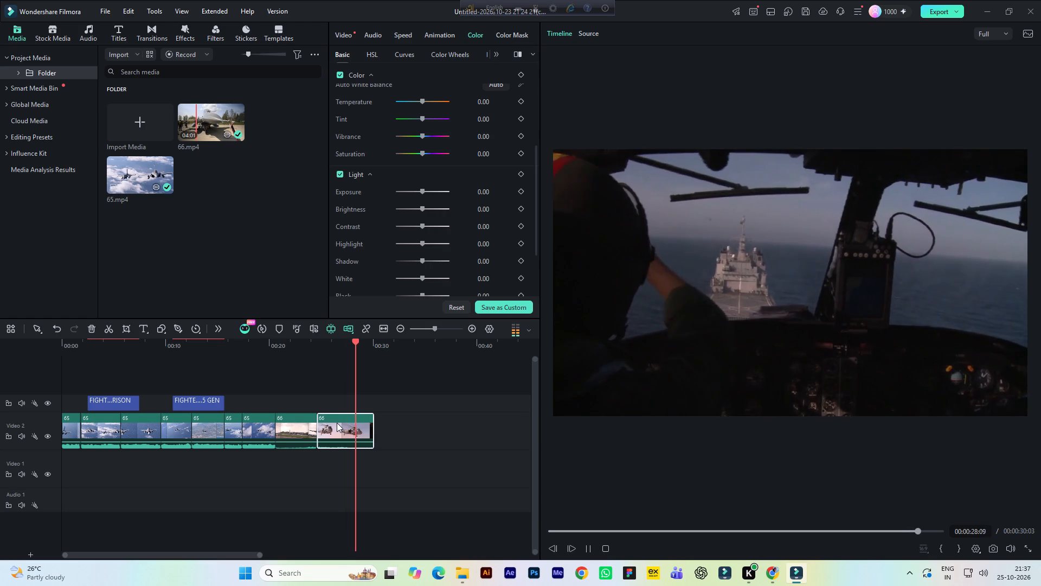
key(space)
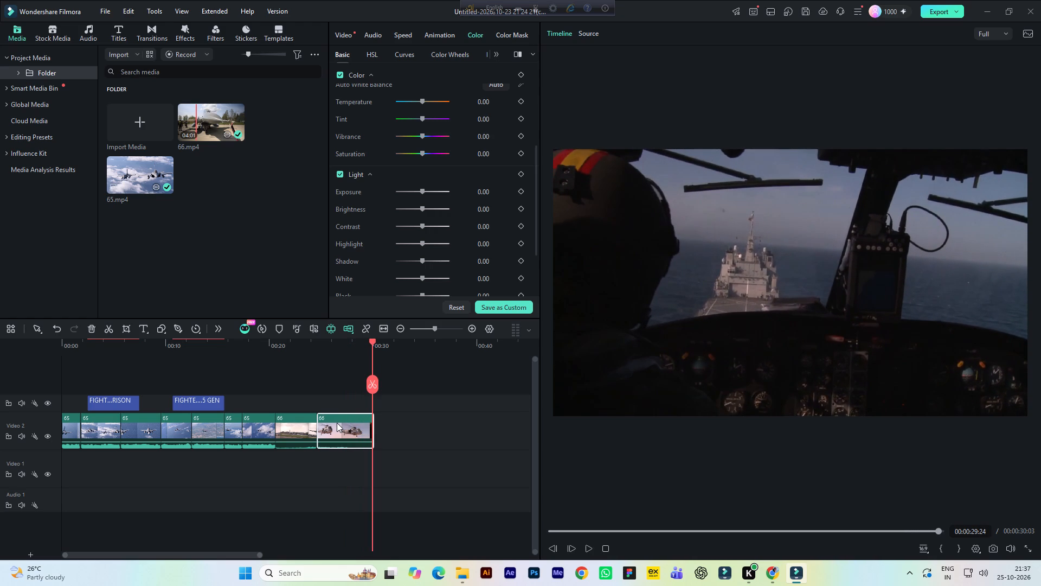
Set a new in point of 66.mp4 at 00:01:05:10, where the jet rolls along the carrier deck.
click(583, 35)
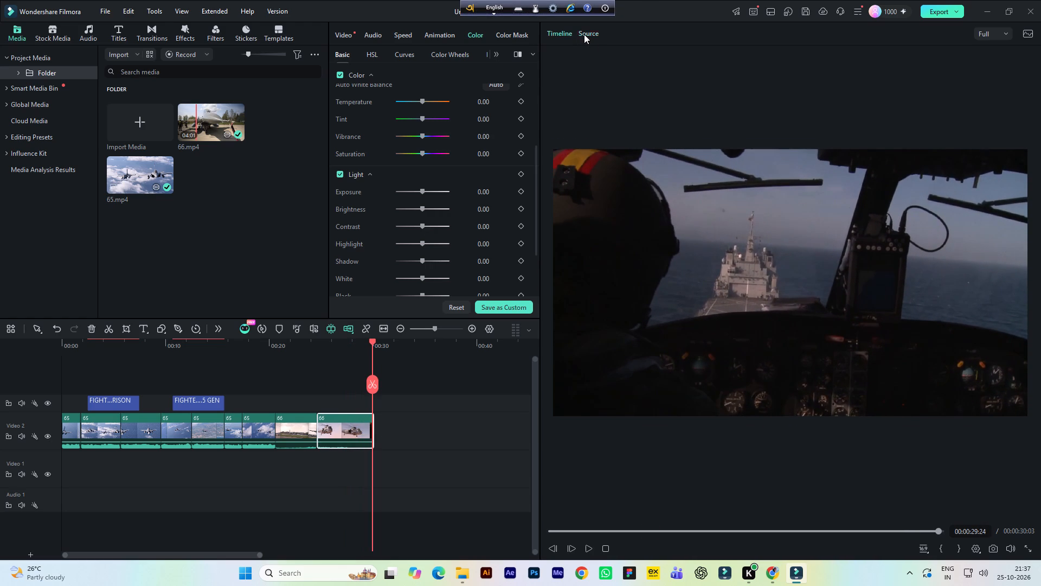
key(space)
key(space)
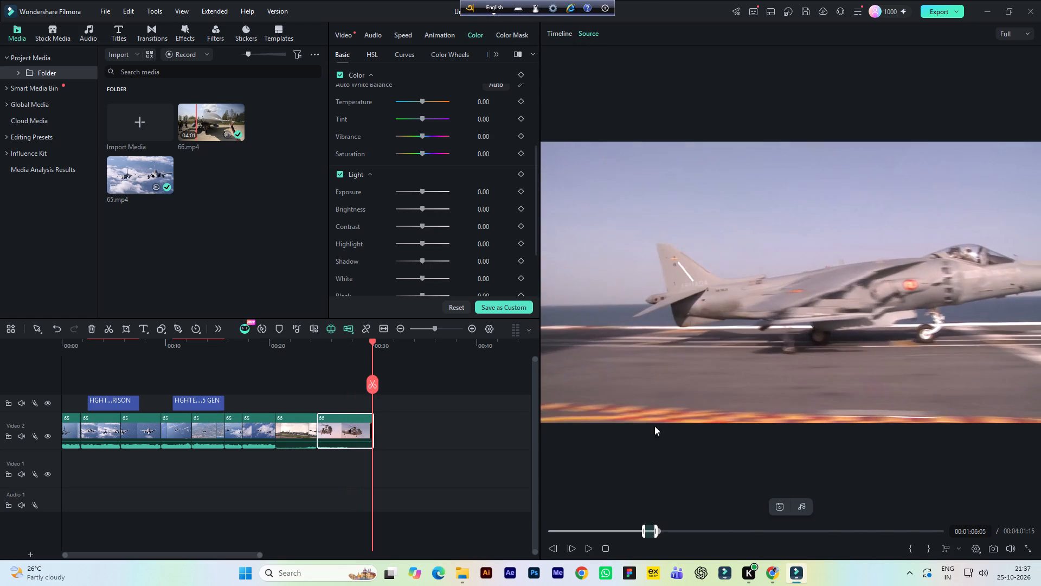
drag(659, 530, 654, 531)
key(space)
key(space)
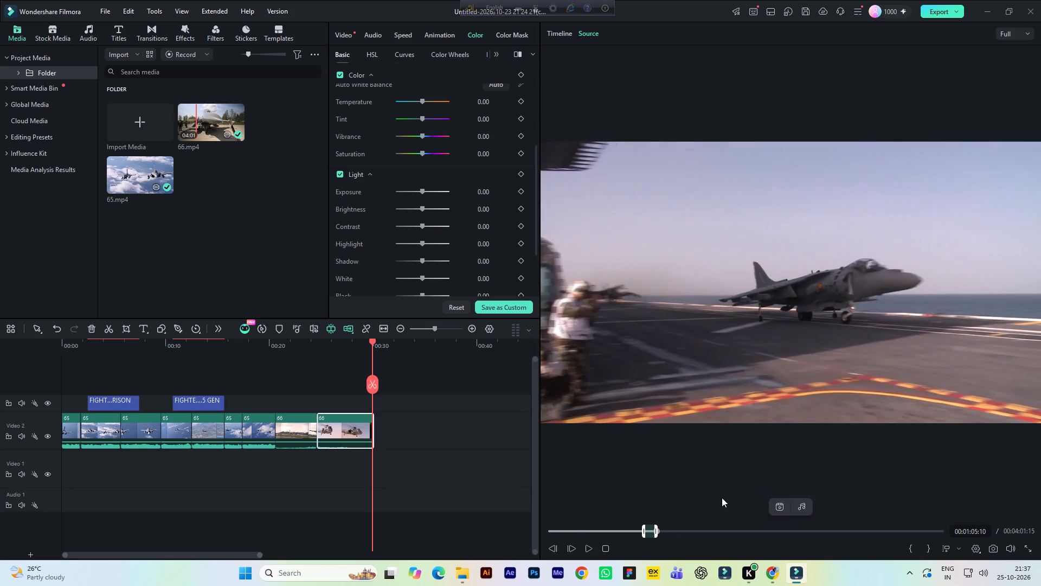
click(914, 552)
Set the out point of 66.mp4 at 00:01:13:20, on the last frame of the hovering jet before the parked helicopter shot.
key(space)
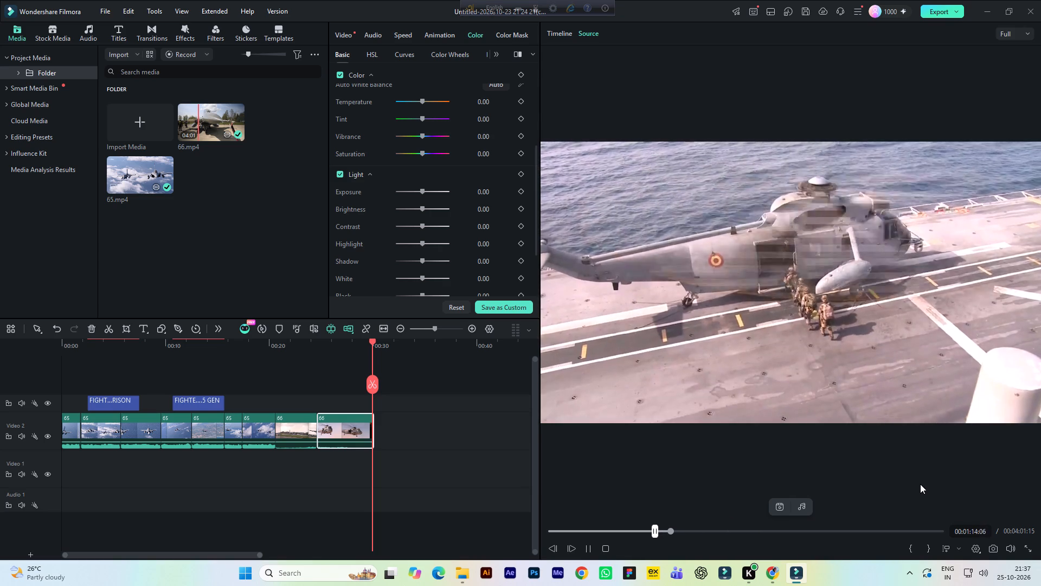
key(space)
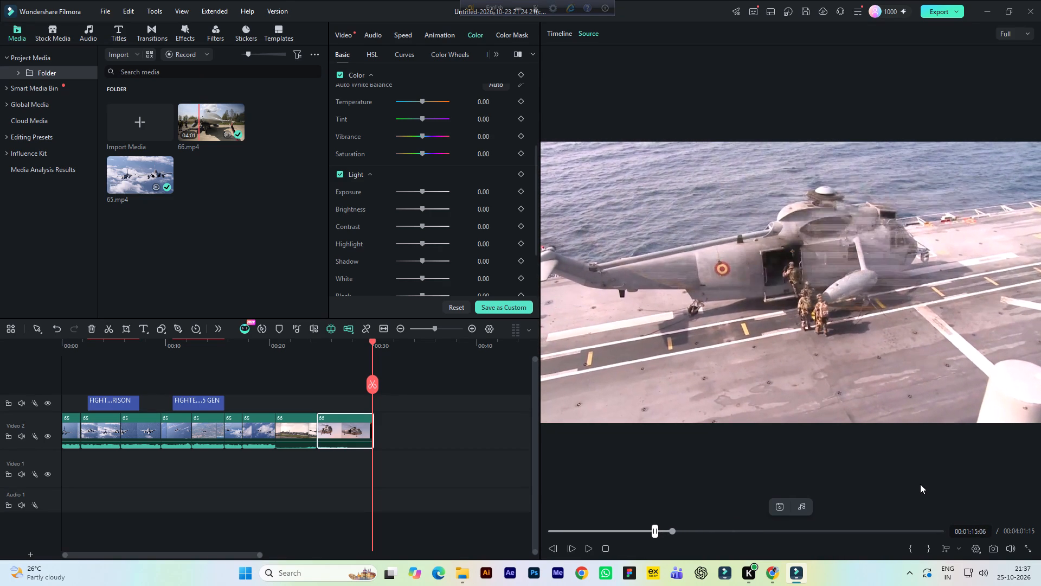
click(671, 531)
click(671, 531)
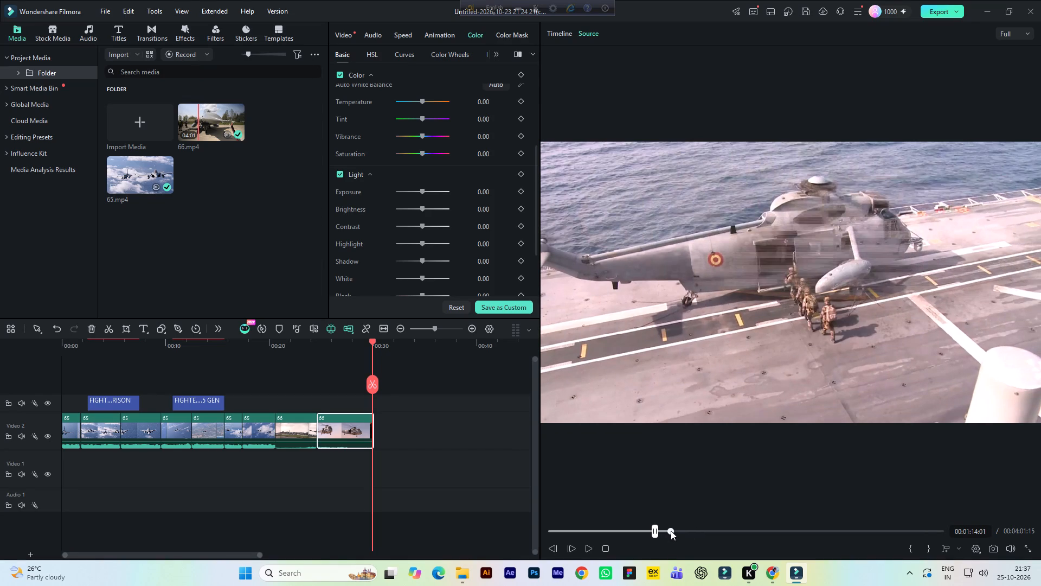
click(669, 530)
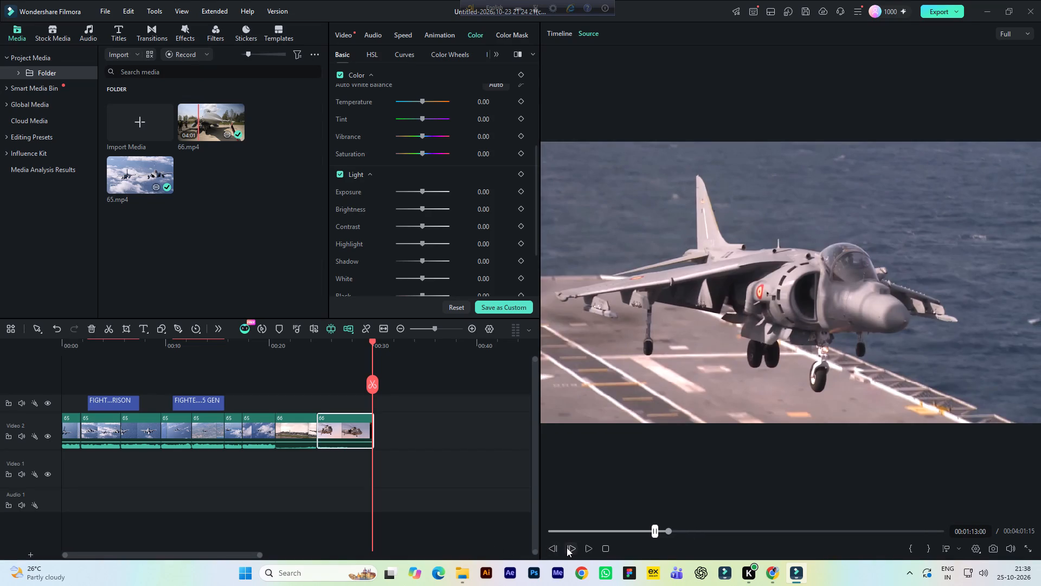
triple_click(567, 547)
triple_click(567, 547)
triple_click(567, 547)
triple_click(567, 547)
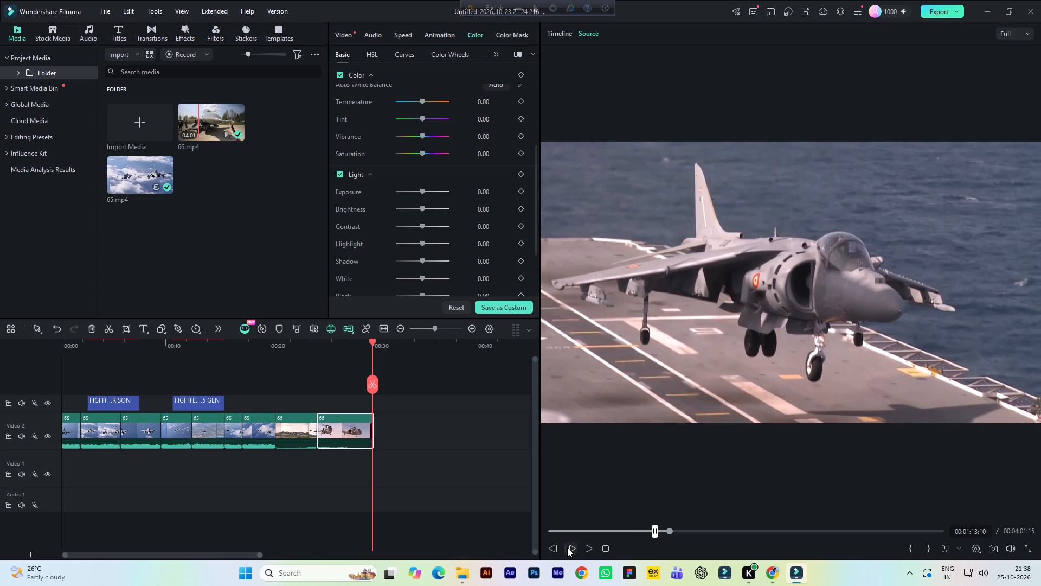
double_click(567, 547)
triple_click(569, 549)
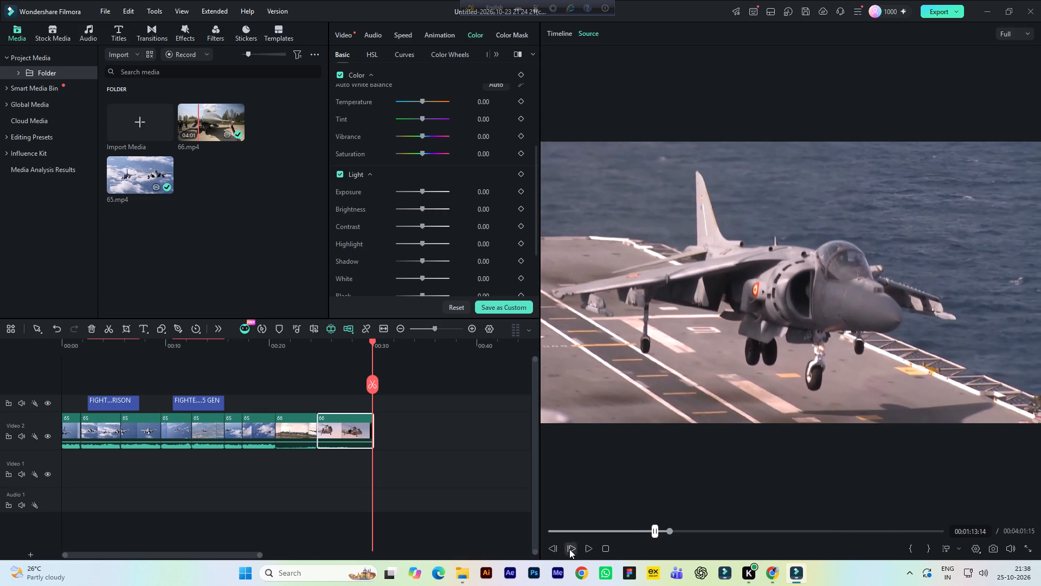
triple_click(569, 549)
triple_click(569, 549)
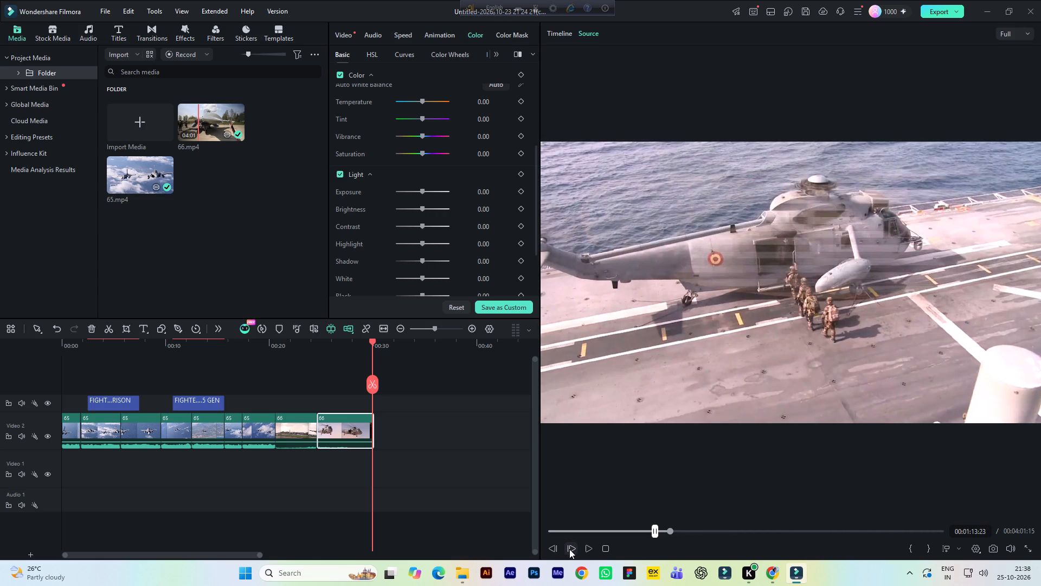
triple_click(551, 548)
click(551, 548)
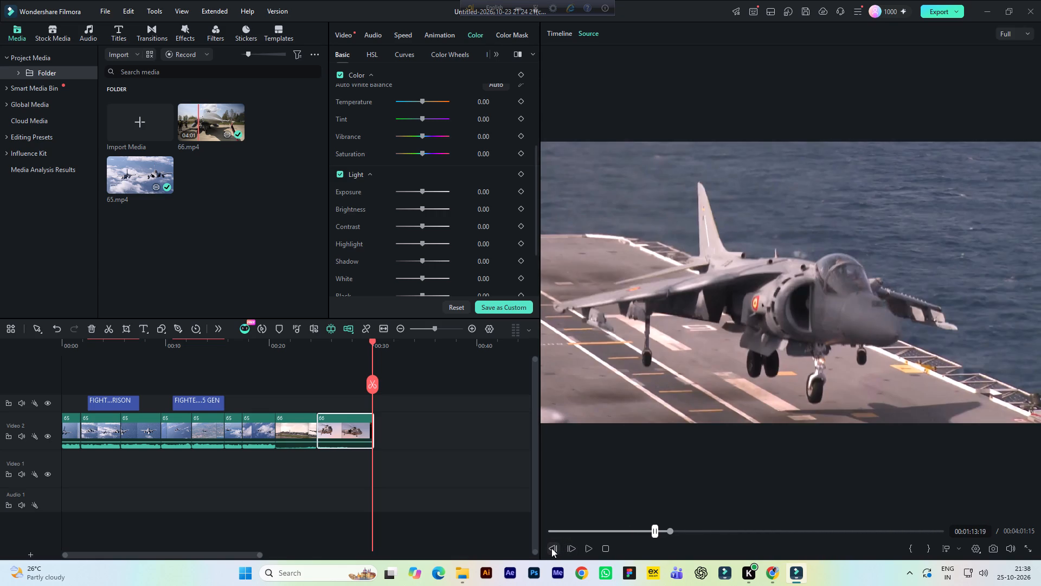
double_click(570, 550)
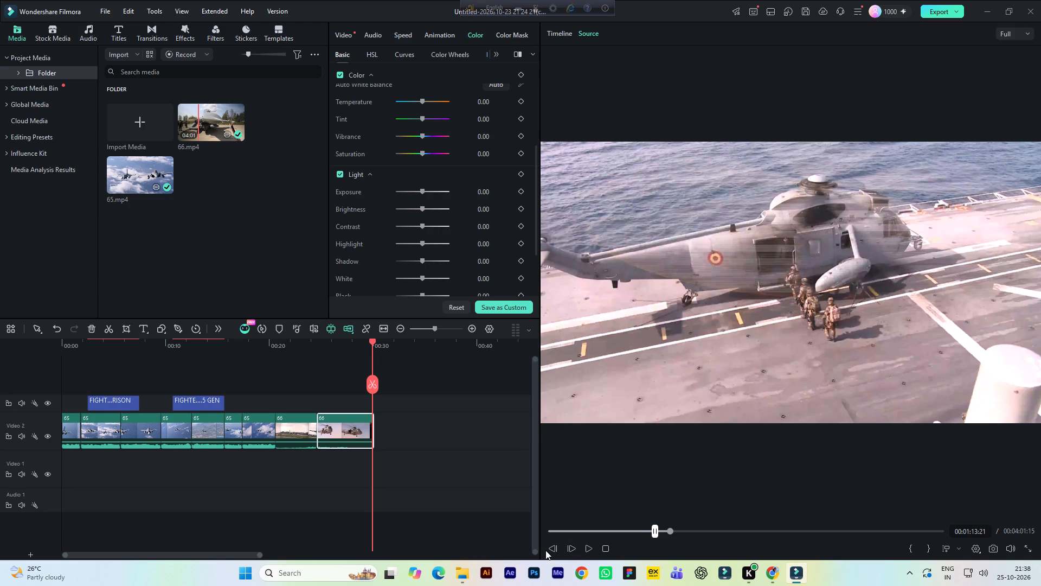
click(545, 550)
click(558, 549)
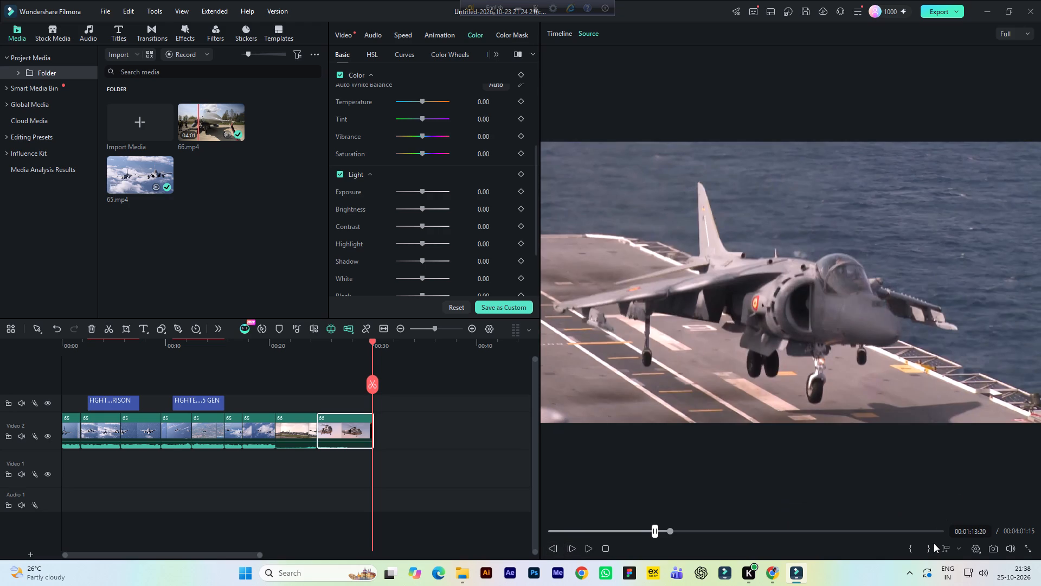
click(929, 548)
Add the marked carrier jet segment to Video 2 directly after the helicopter clip and start playback from 00:00:31:12.
drag(776, 311, 420, 429)
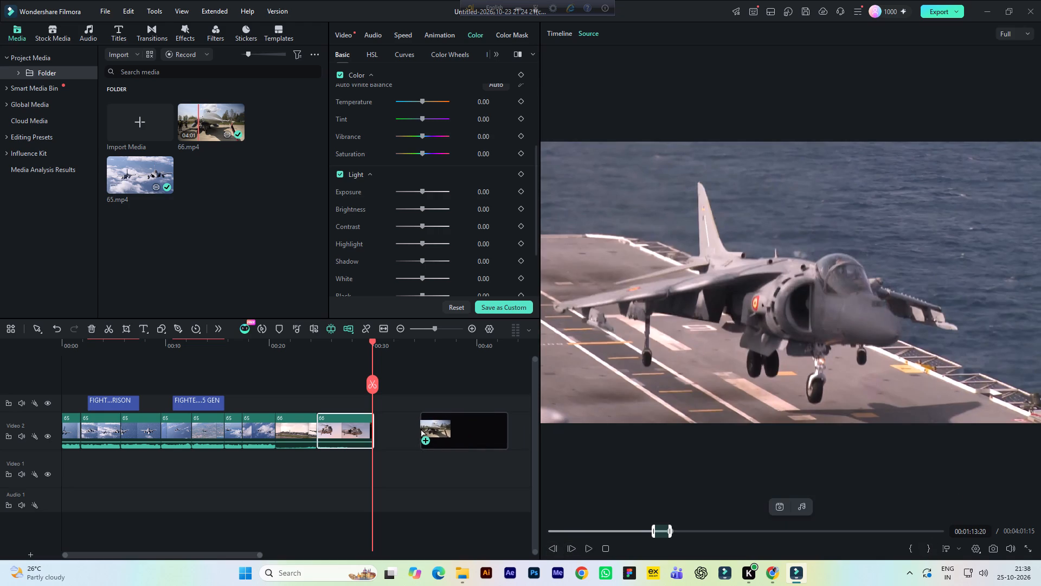
drag(420, 429, 404, 430)
click(358, 348)
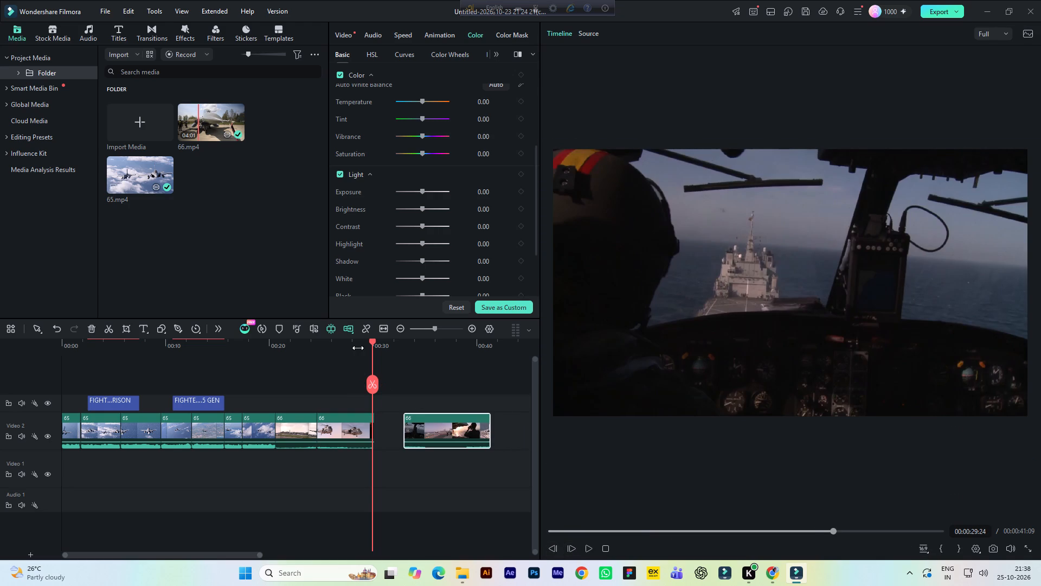
drag(446, 427, 419, 425)
click(388, 347)
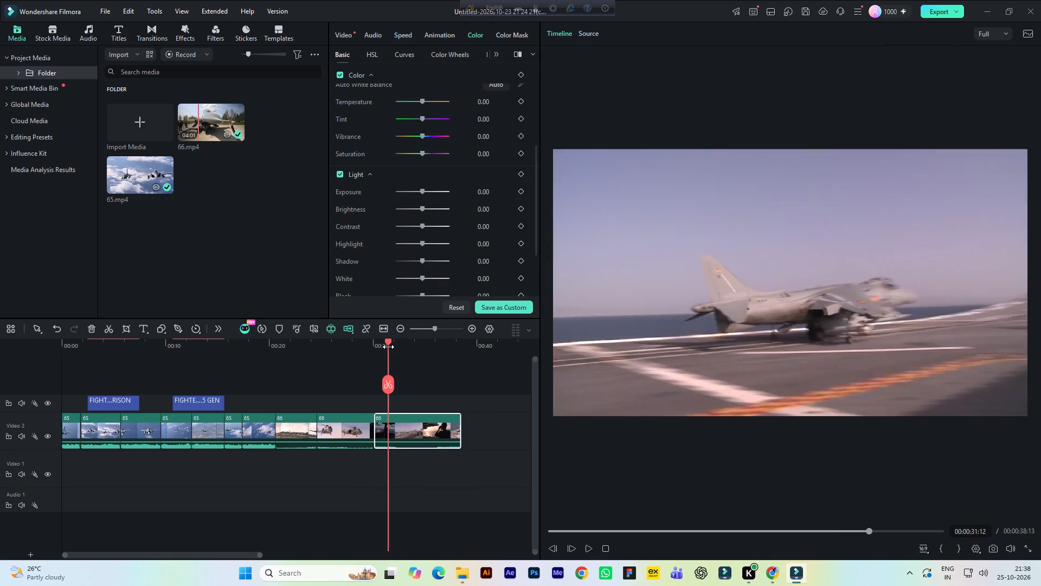
key(space)
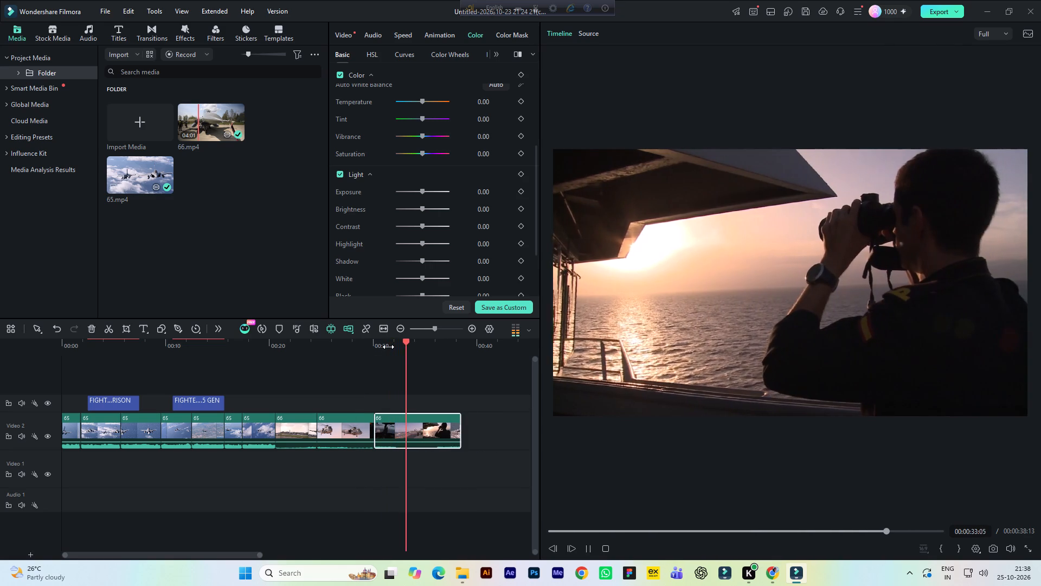